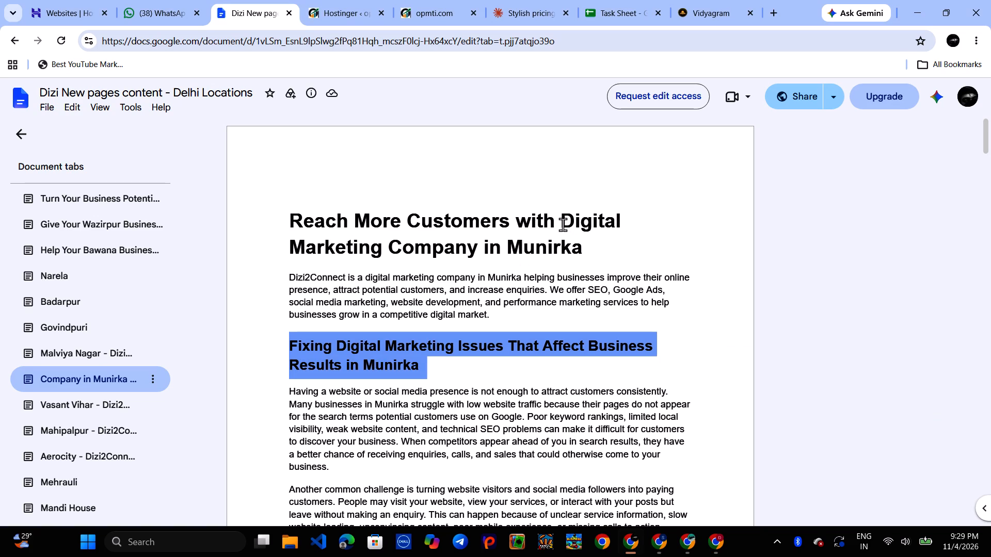
left_click_drag(563, 224, 585, 248)
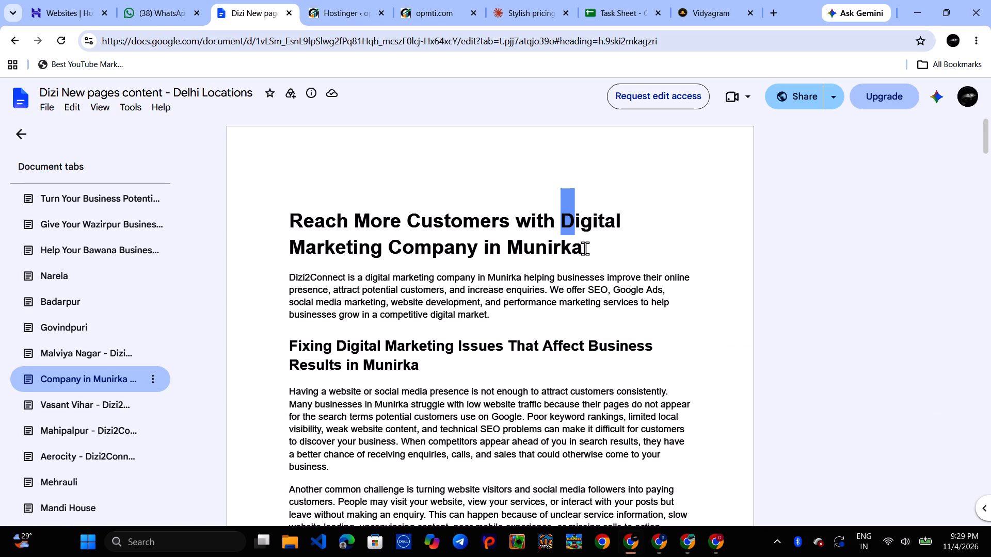
key("ctrl+c")
Return to the Dizi2Connect WordPress window and close the Elementor editor tab for "Digital Marketing Company in Munirka".
left_click(721, 540)
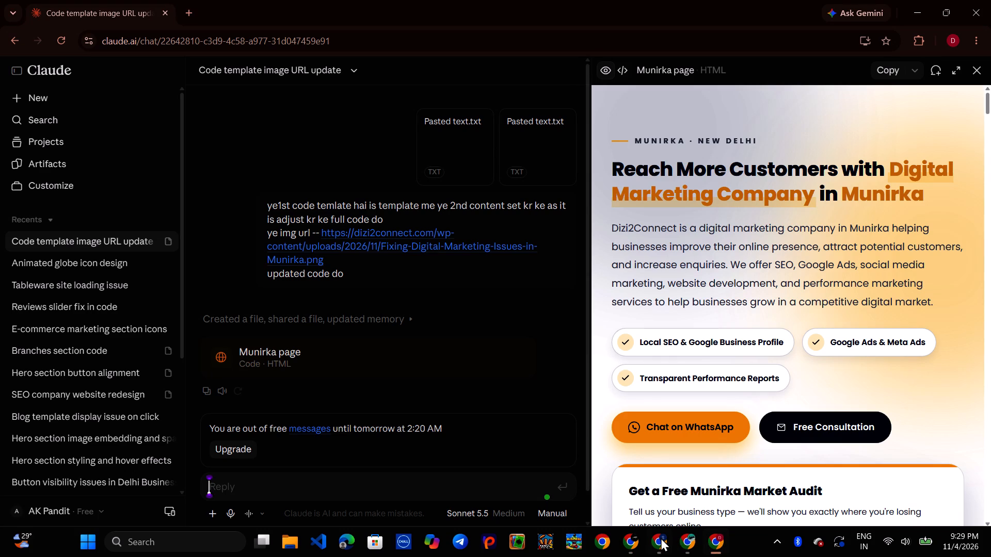
left_click(661, 537)
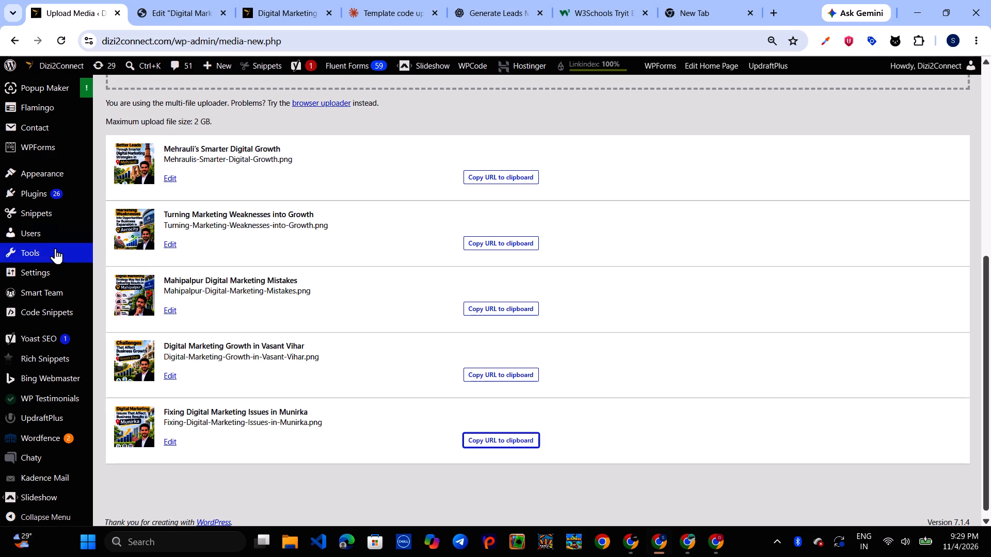
left_click(221, 11)
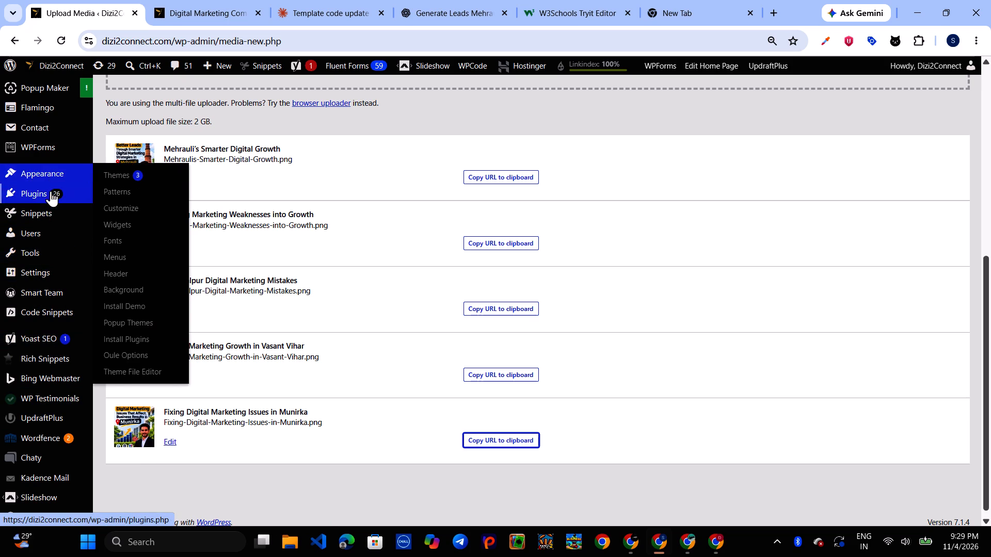
Open the WordPress Add Page screen in a new browser tab and switch to it.
scroll(39, 245, "up", 2)
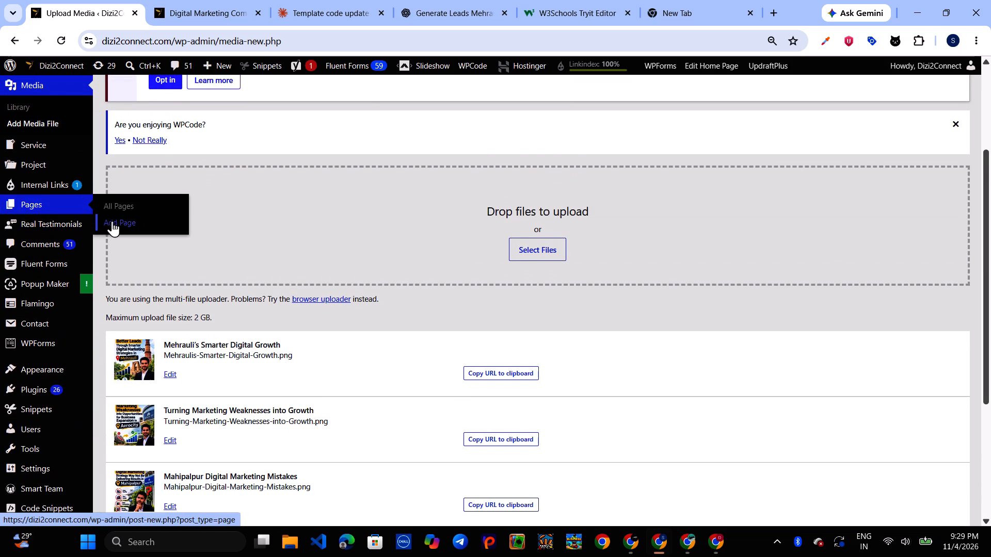
right_click(112, 221)
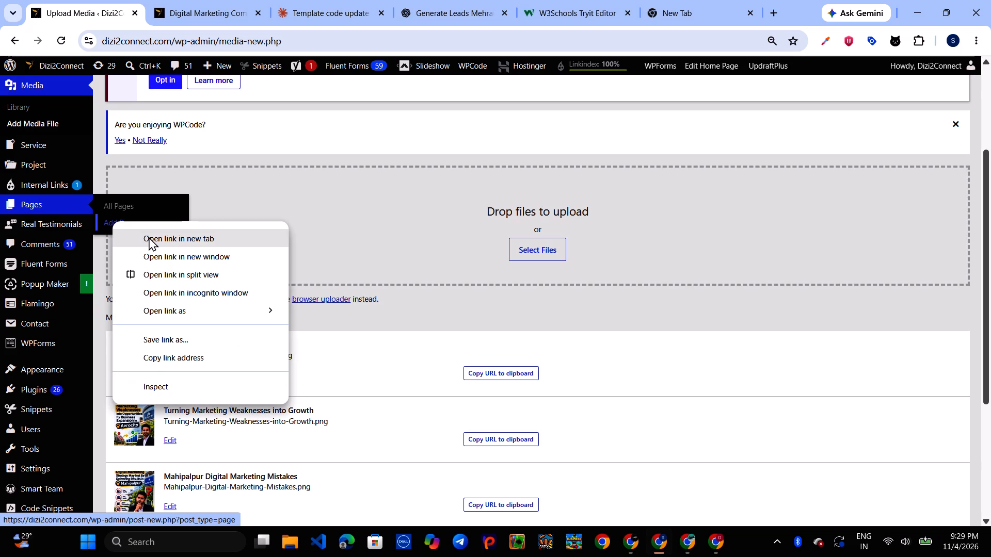
left_click(149, 237)
left_click(153, 2)
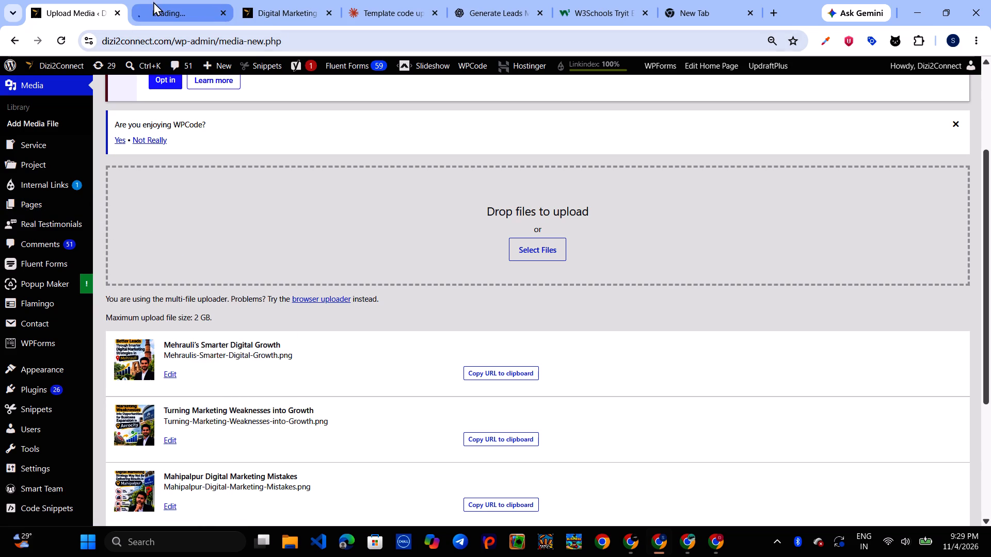
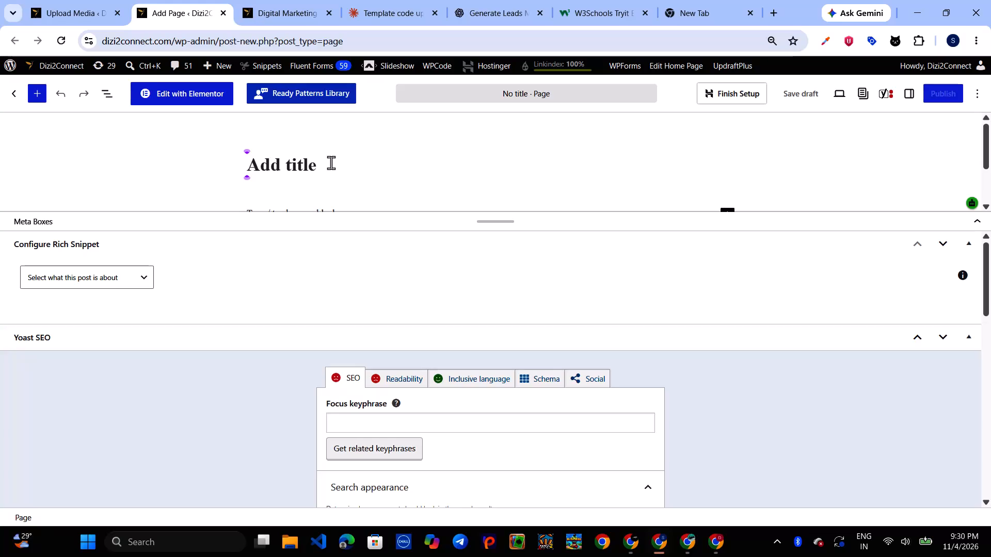
Title the new page "Digital Marketing Company in Munirka" and open it for editing with Elementor.
key("ctrl+v")
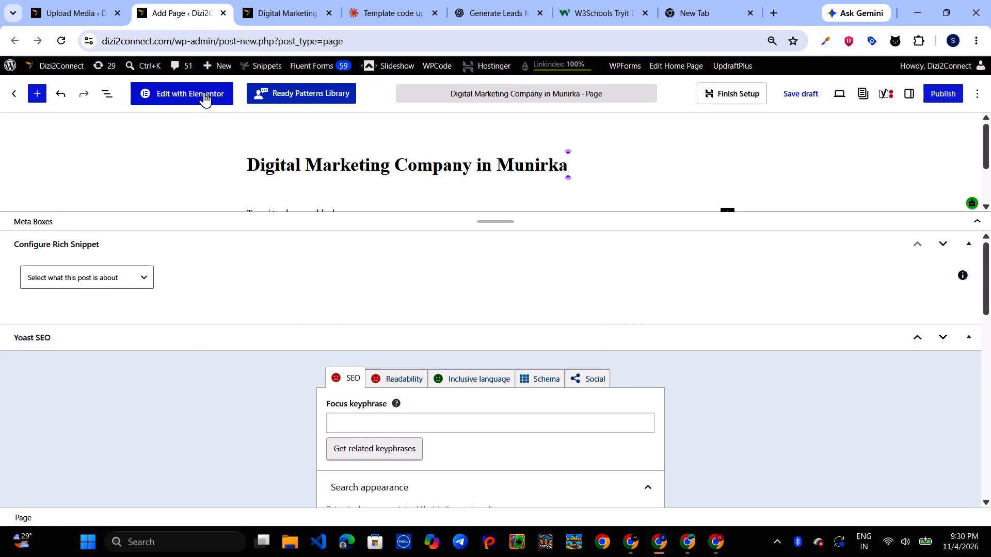
left_click(204, 92)
left_click(277, 0)
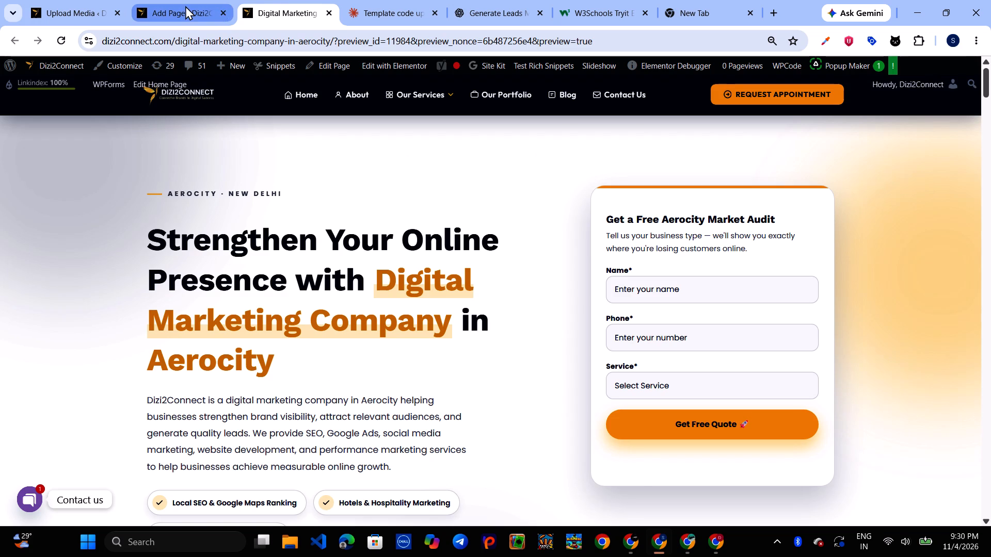
left_click(185, 6)
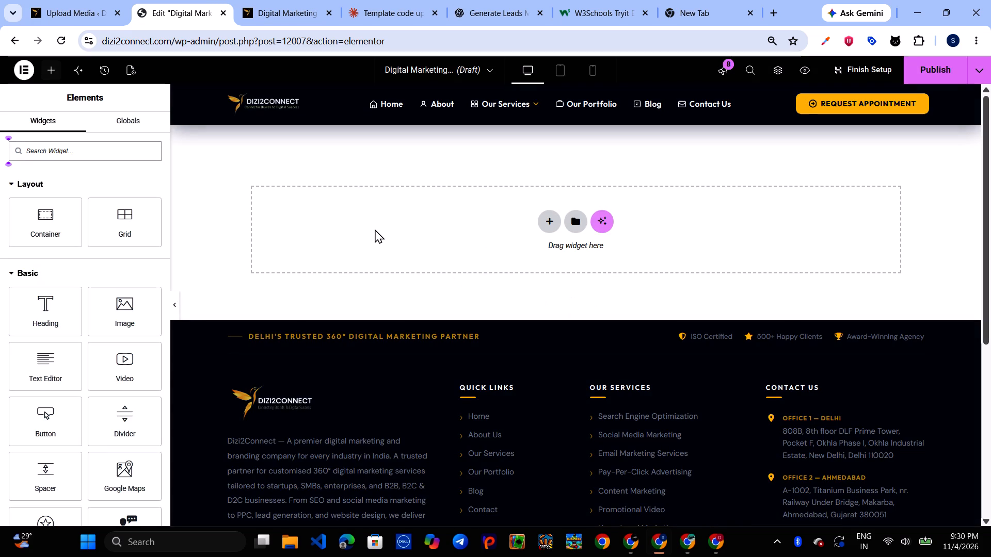
Add a single-column flexbox container to the blank page, set its content width to Full Width, and dismiss the popup form.
left_click(548, 217)
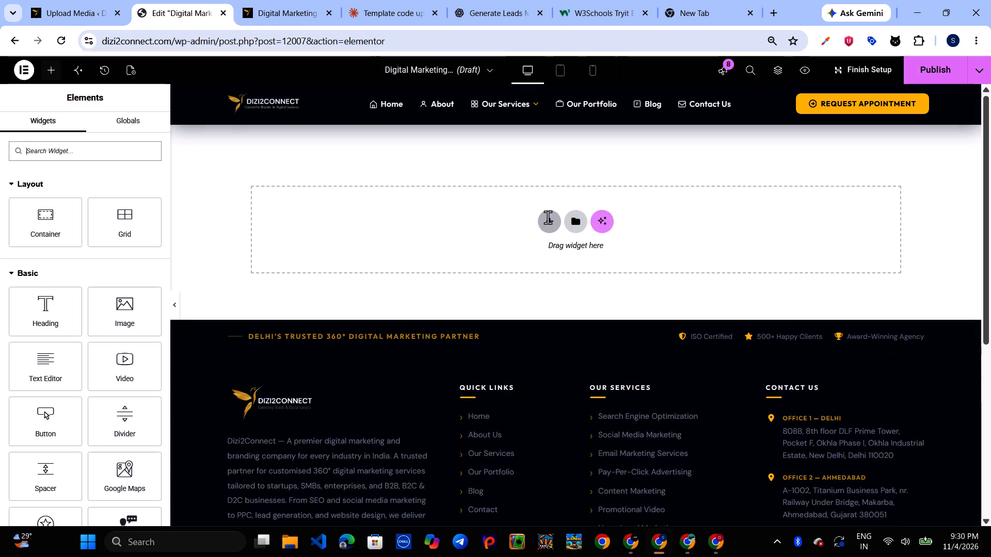
left_click(529, 243)
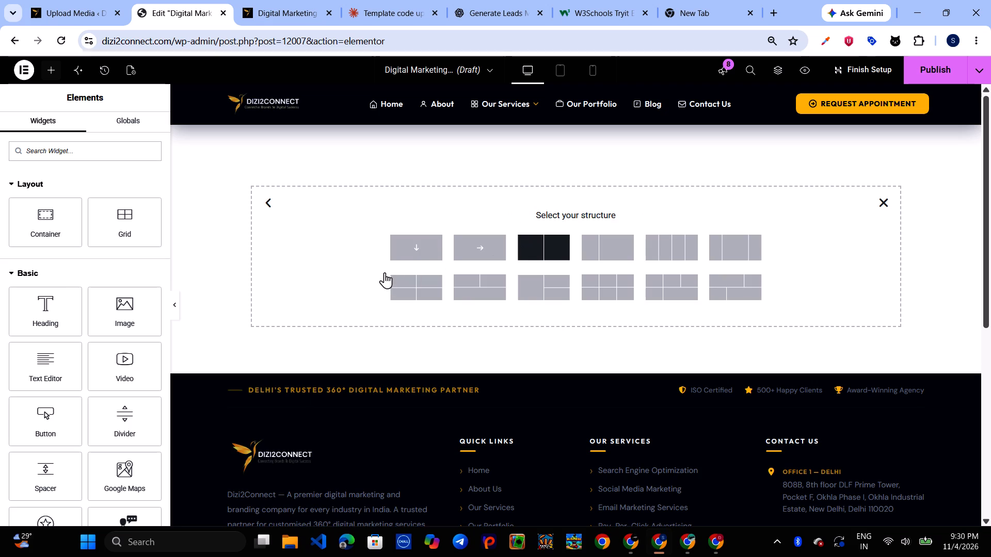
left_click(412, 253)
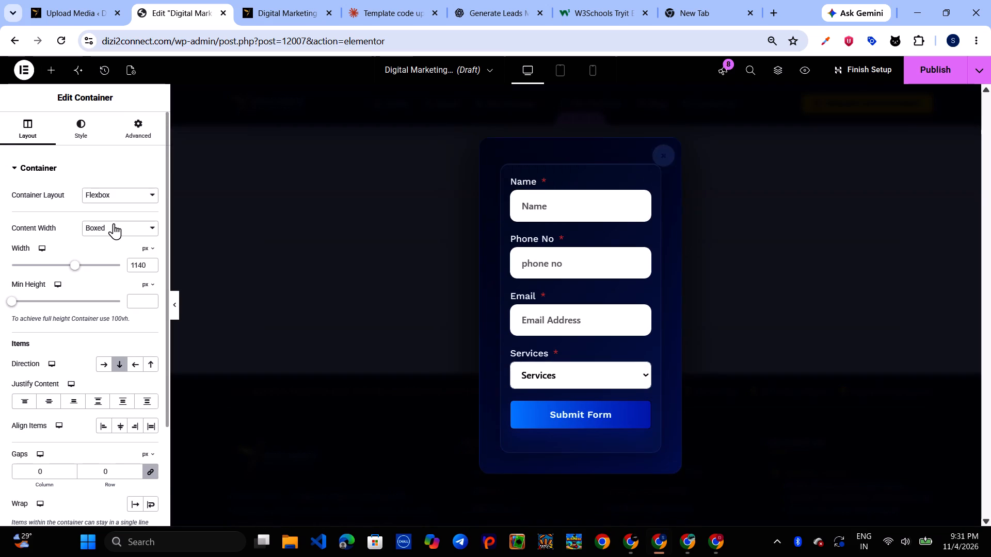
left_click(114, 223)
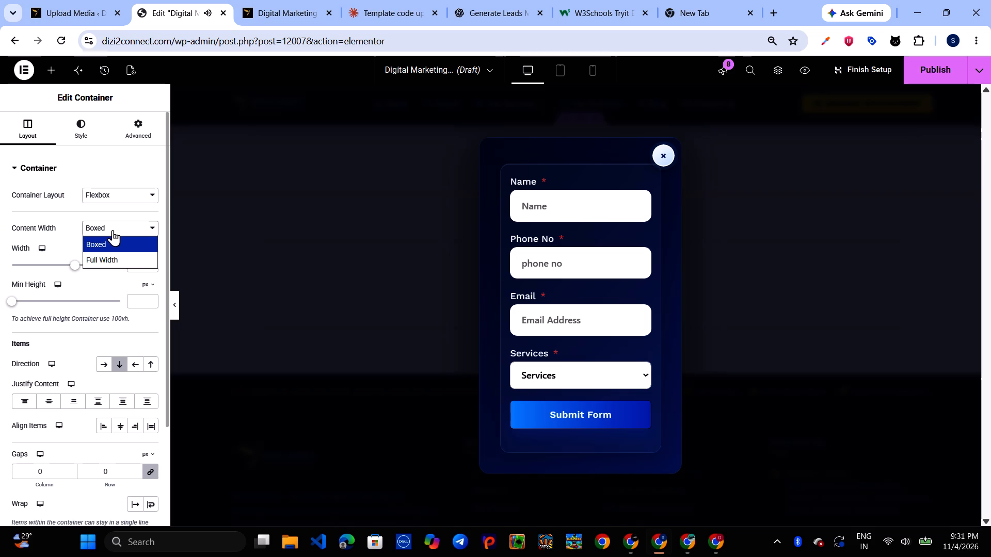
left_click(110, 257)
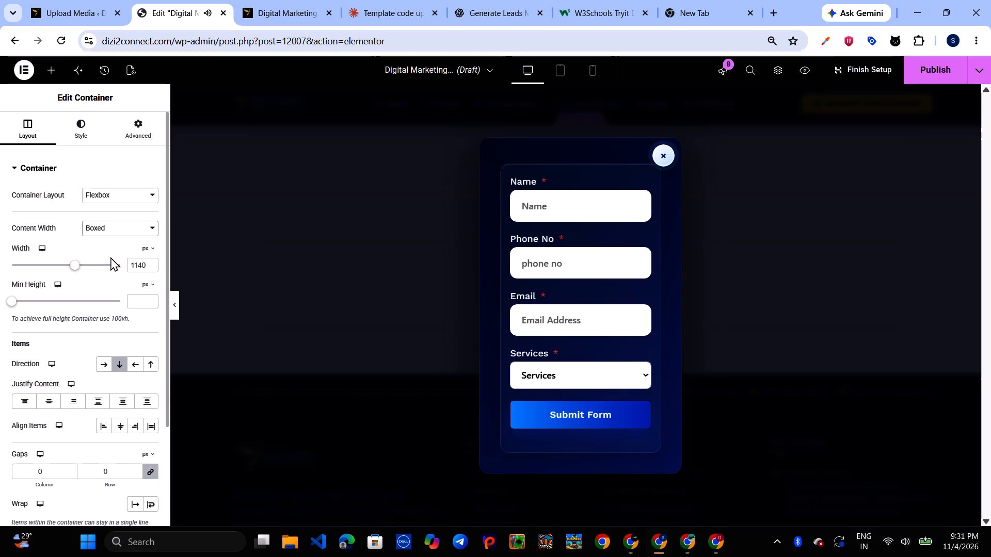
left_click(661, 150)
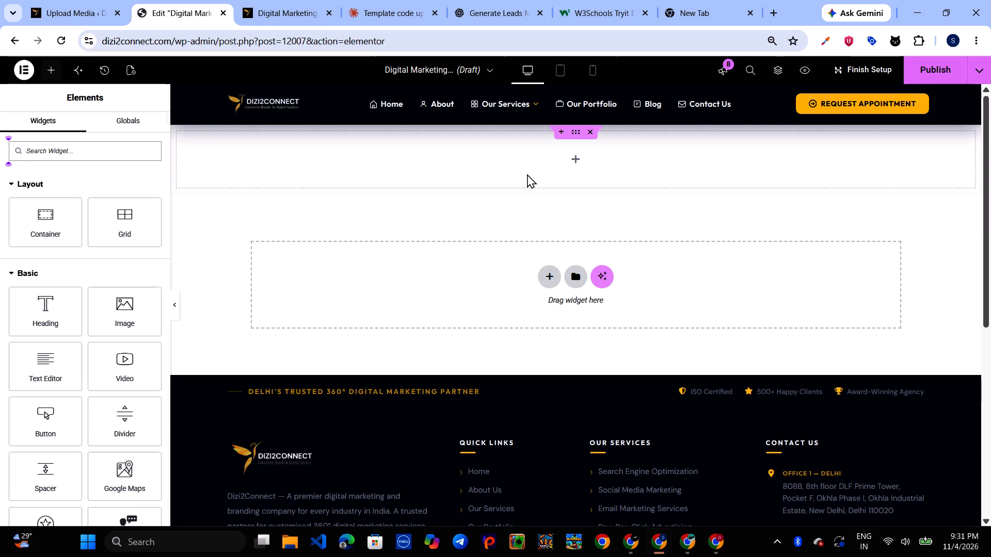
Set the new container's margin and padding to 0 px on all sides.
left_click(580, 137)
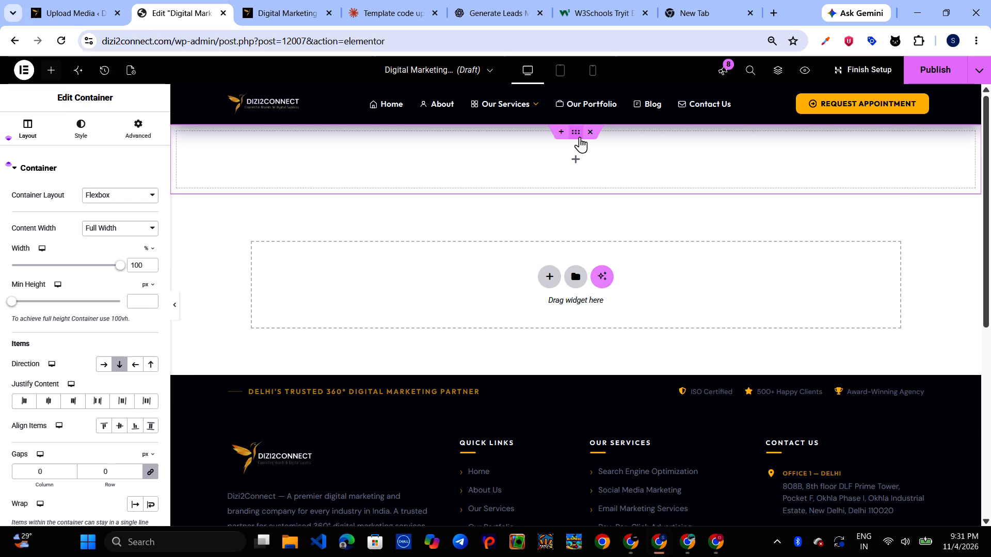
left_click(126, 135)
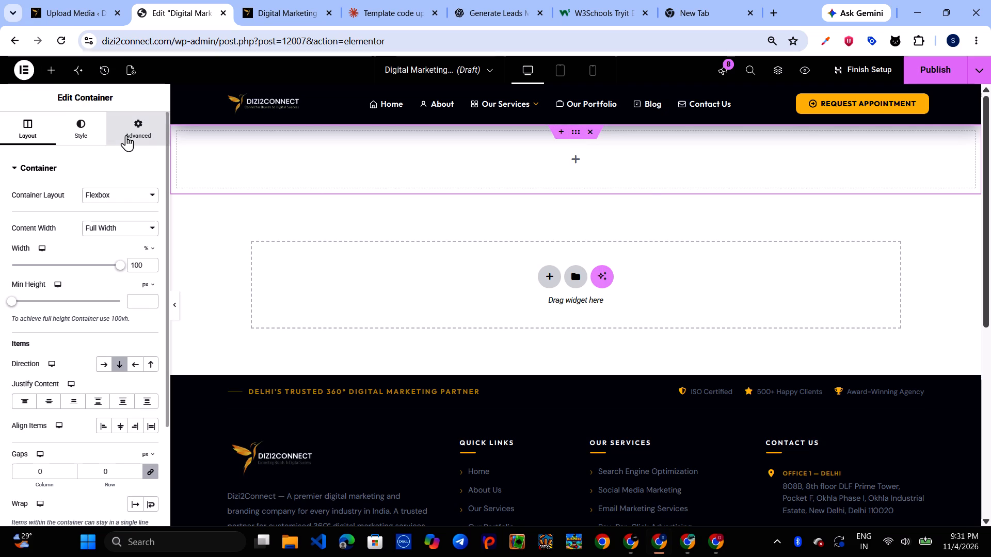
left_click(21, 208)
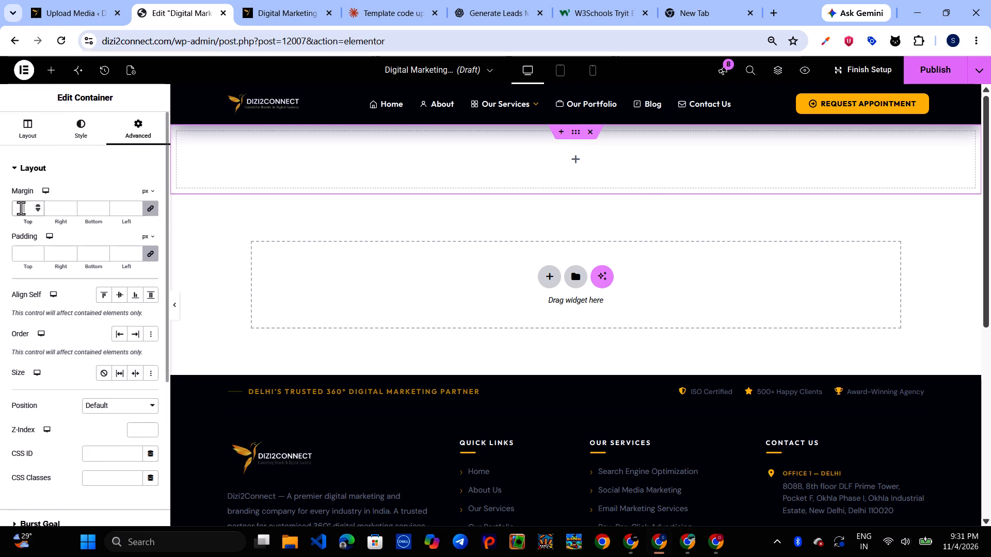
key("0")
left_click(28, 252)
key("0")
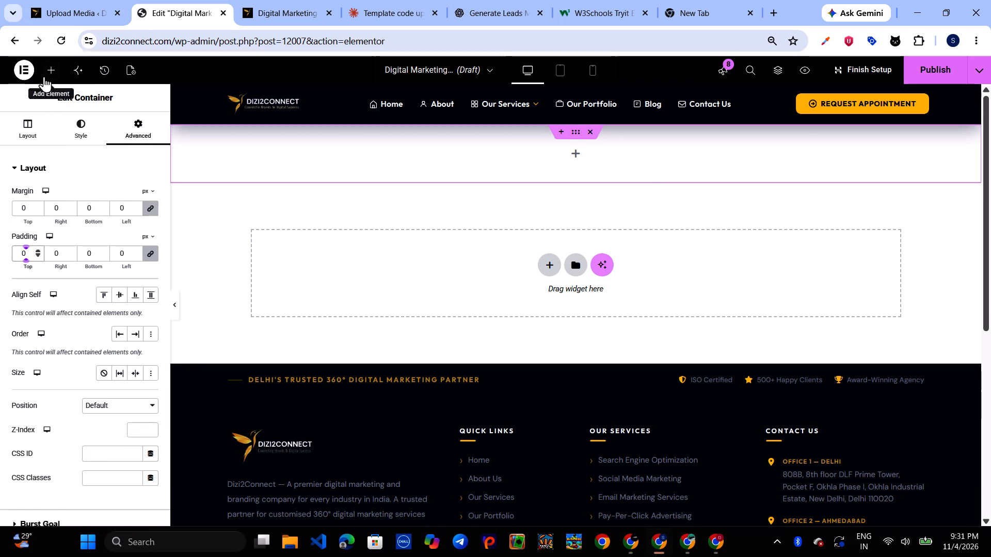
Search the widgets for "html" and place an HTML widget inside the full-width container.
left_click(44, 76)
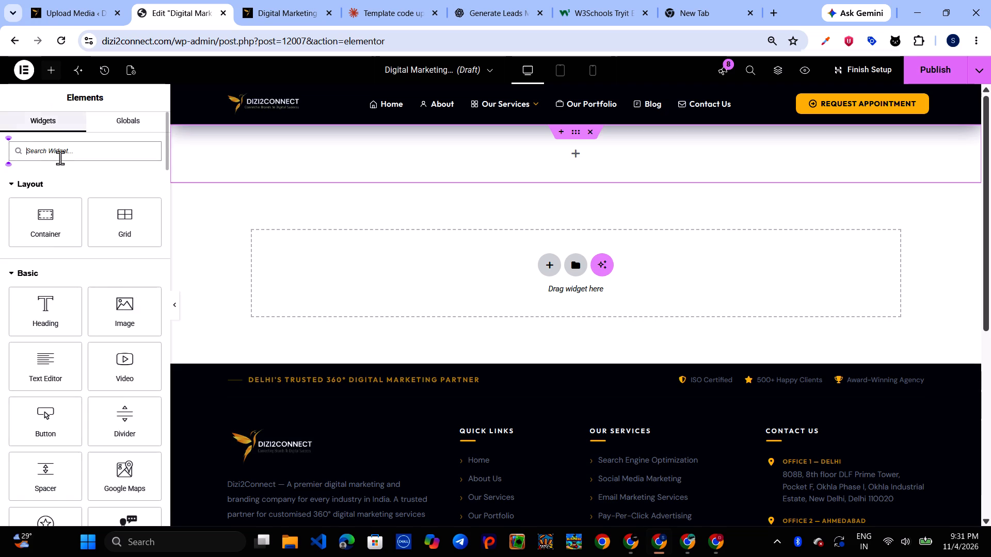
left_click(60, 160)
type("html")
left_click_drag(44, 199, 261, 148)
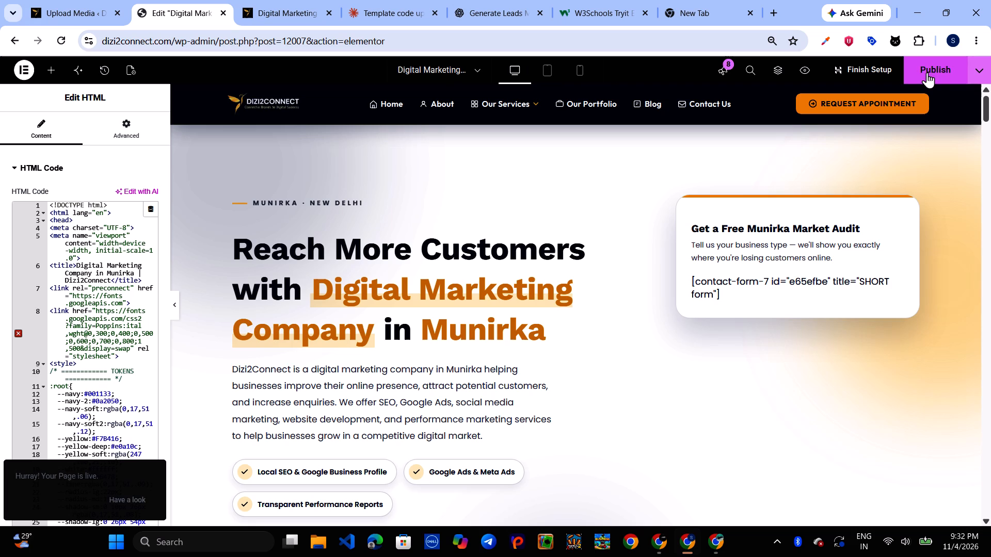
Publish the "Digital Marketing Company in Munirka" page.
left_click(927, 72)
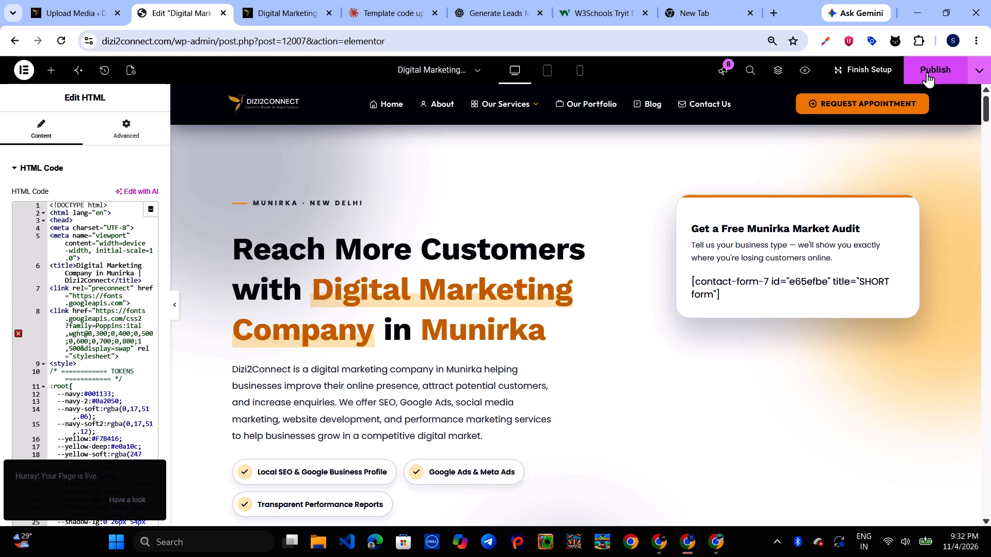
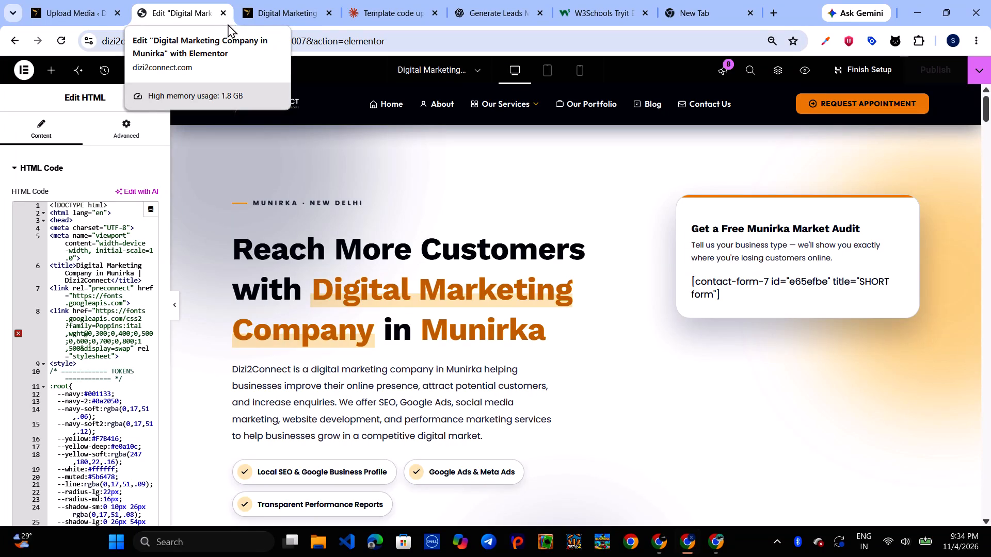
Close the Elementor editor of the Munirka page and return to the Dizi2Connect Upload Media page.
left_click(225, 10)
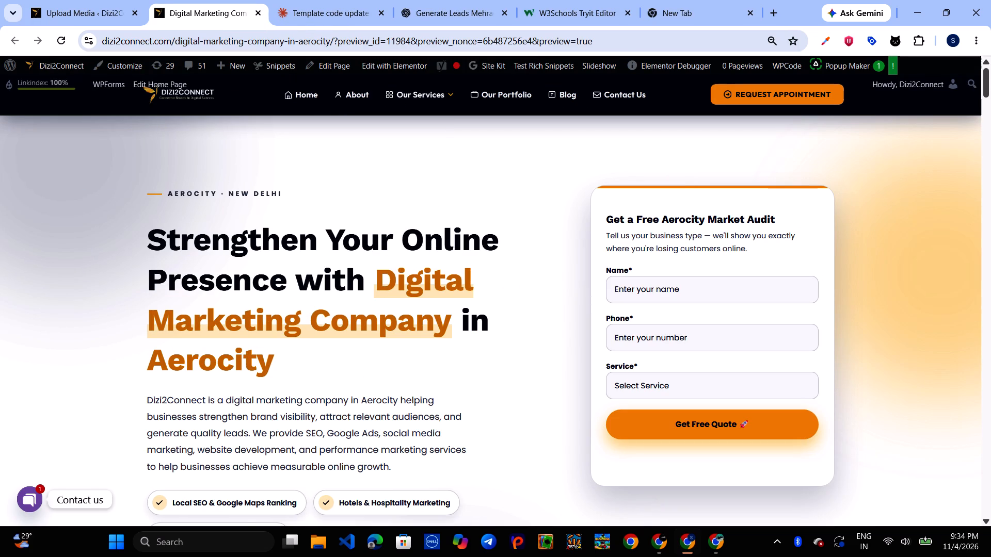
left_click(61, 0)
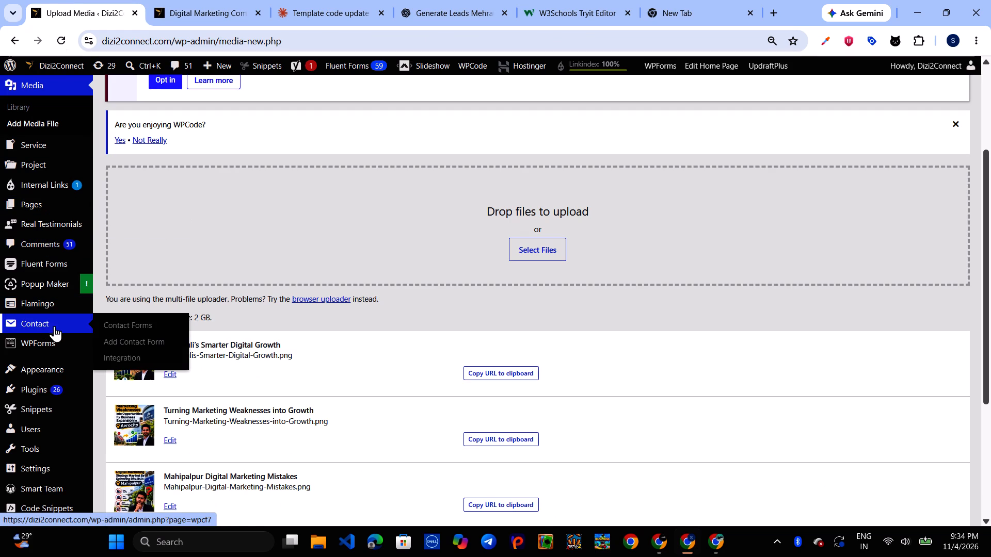
Open the Malviya Nagar content in the "Dizi New pages content - Delhi Locations" document and look through its list of location tabs.
left_click(667, 543)
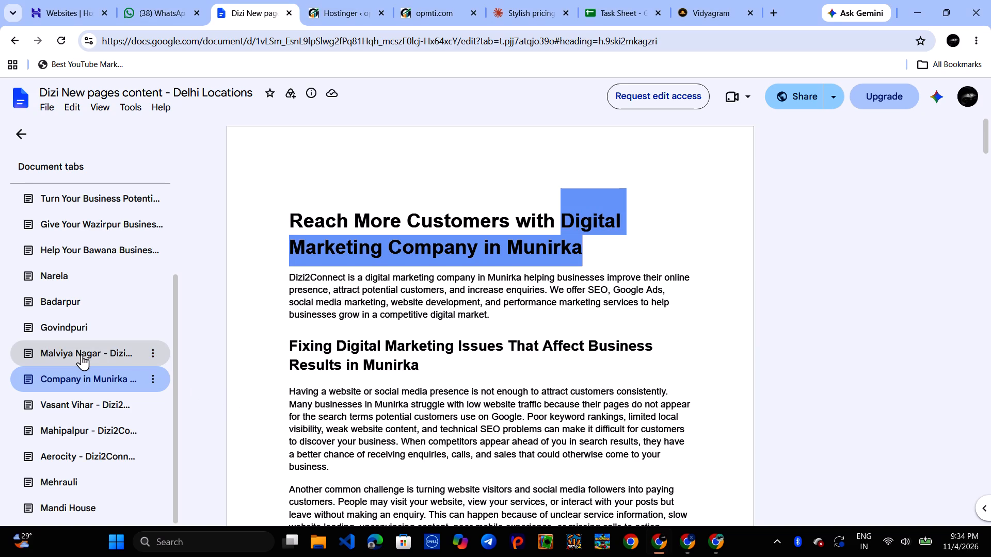
left_click(82, 354)
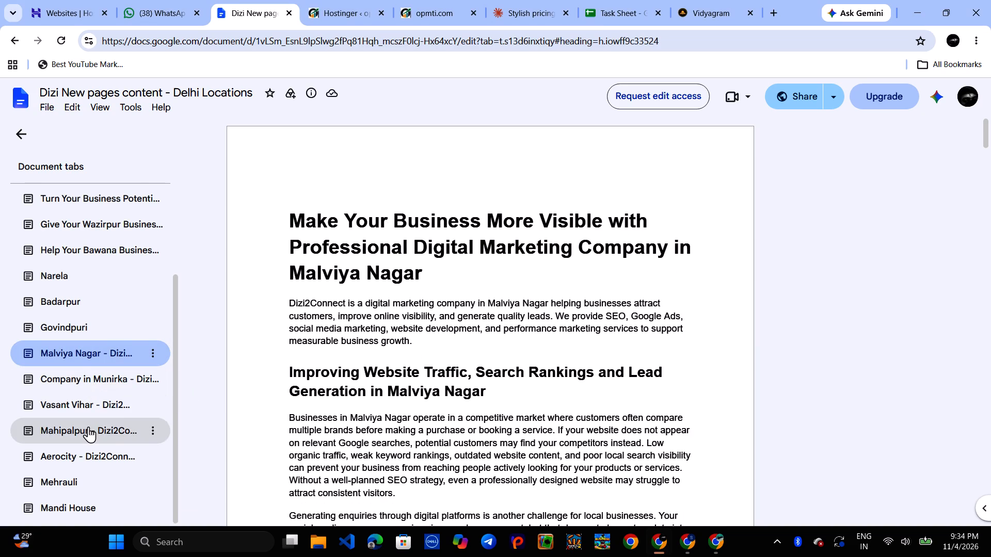
scroll(88, 427, "up", 4)
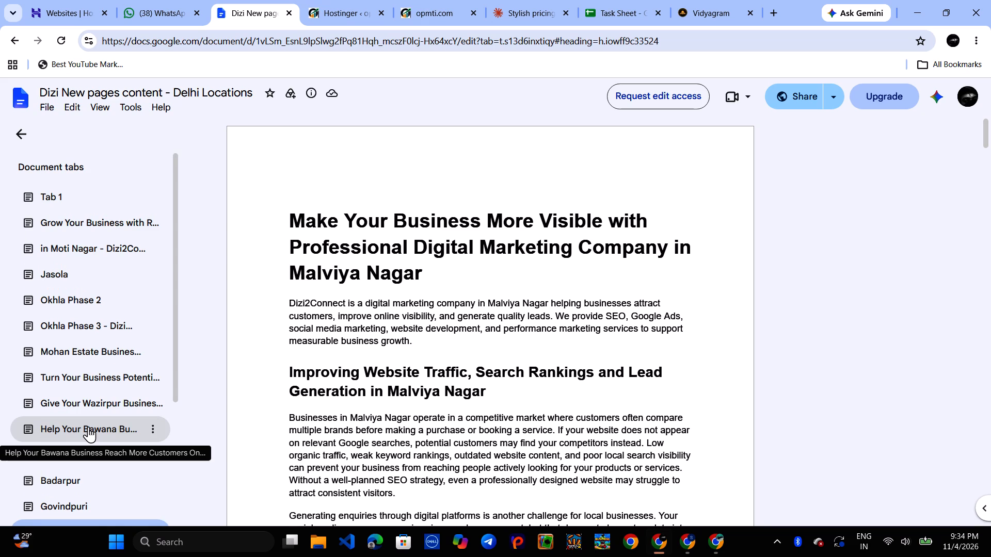
scroll(88, 427, "up", 1)
scroll(88, 427, "down", 1)
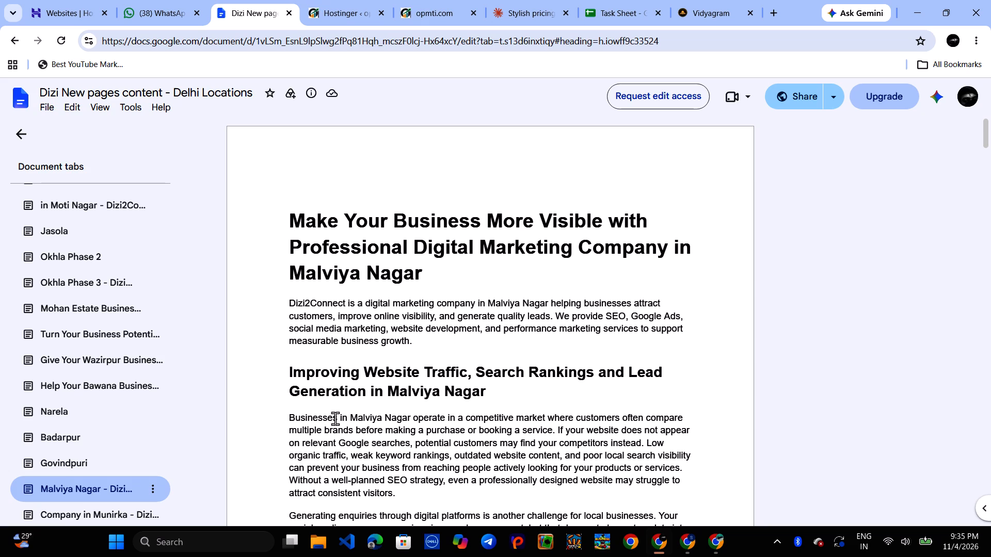
scroll(143, 461, "down", 1)
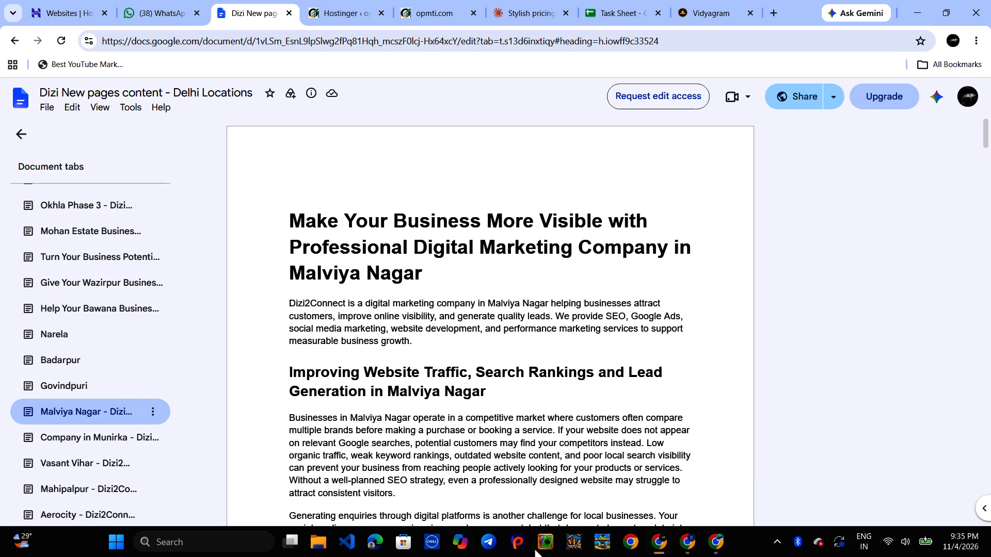
Switch back to the Dizi2Connect admin, open the list of all pages, and select the "Digital Marketing Company in Aerocity" page.
left_click(684, 547)
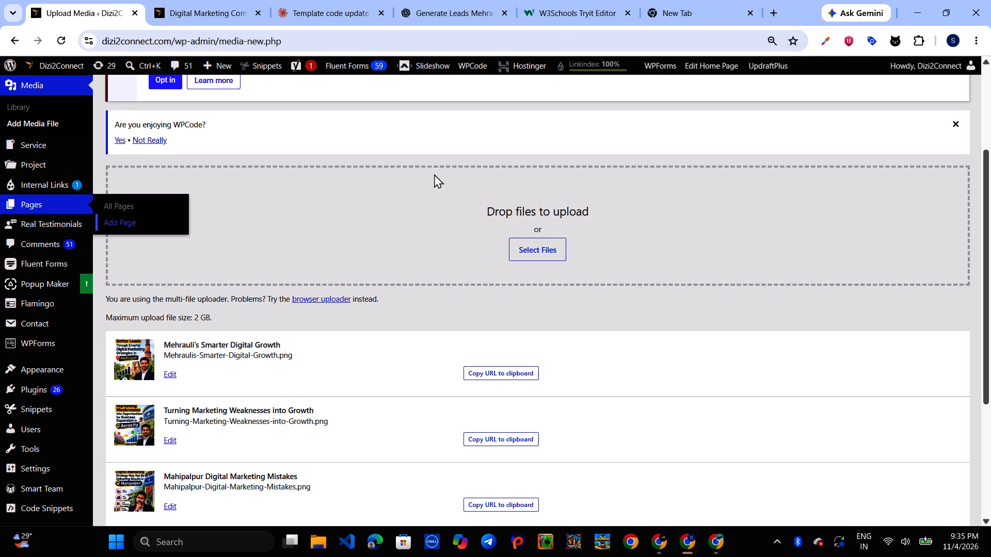
left_click(45, 203)
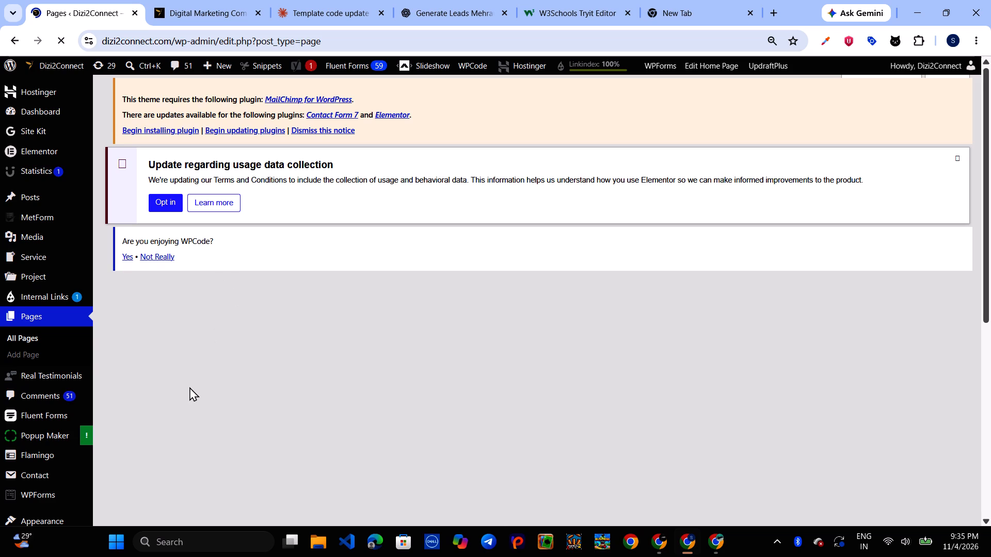
scroll(189, 387, "down", 3)
scroll(189, 387, "up", 1)
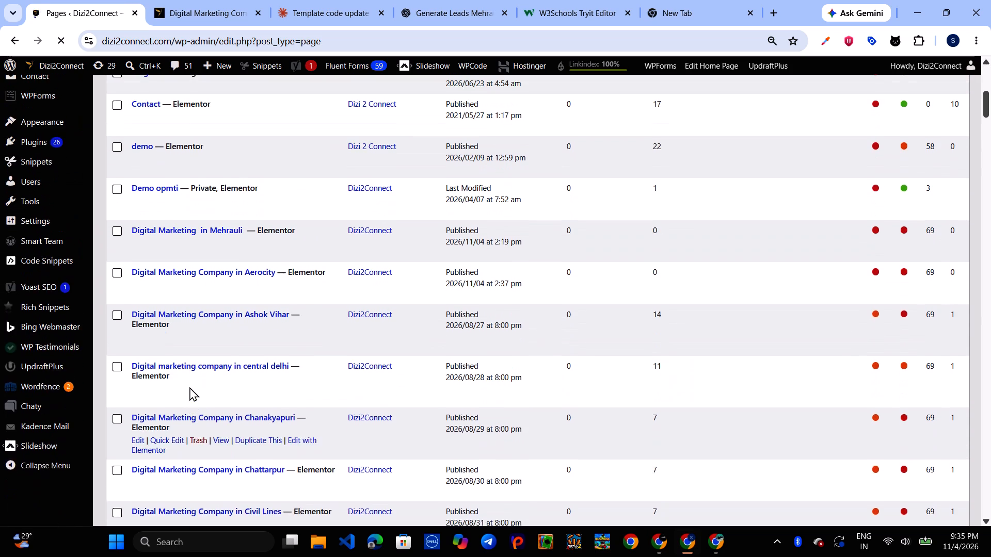
scroll(189, 387, "up", 1)
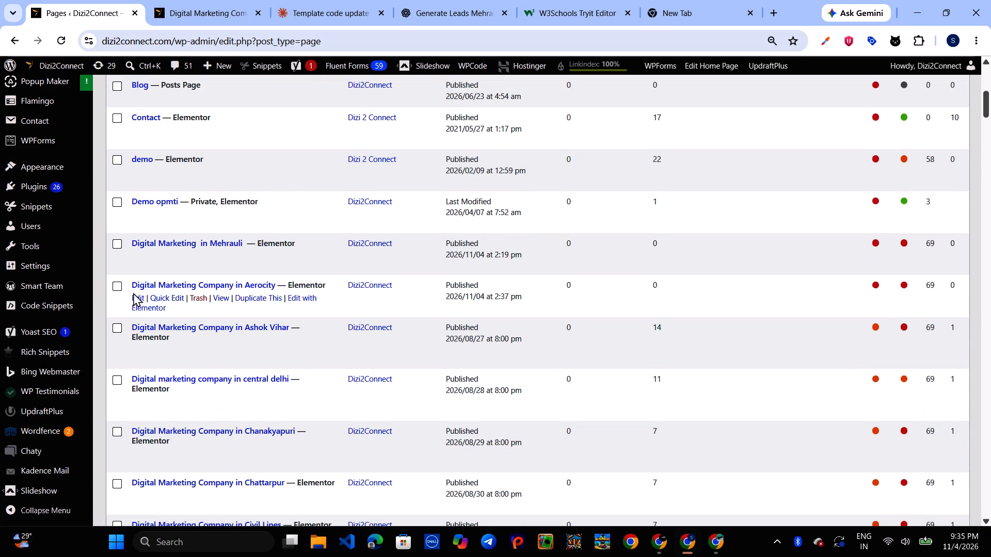
left_click(120, 289)
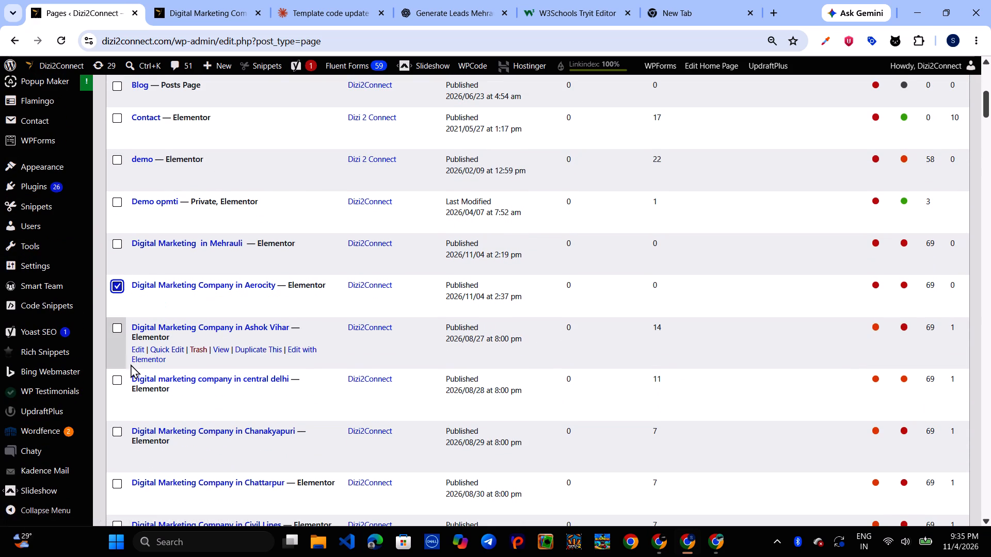
Add the "Digital Marketing Company in Mahipalpur" page to the selection.
scroll(131, 370, "down", 1)
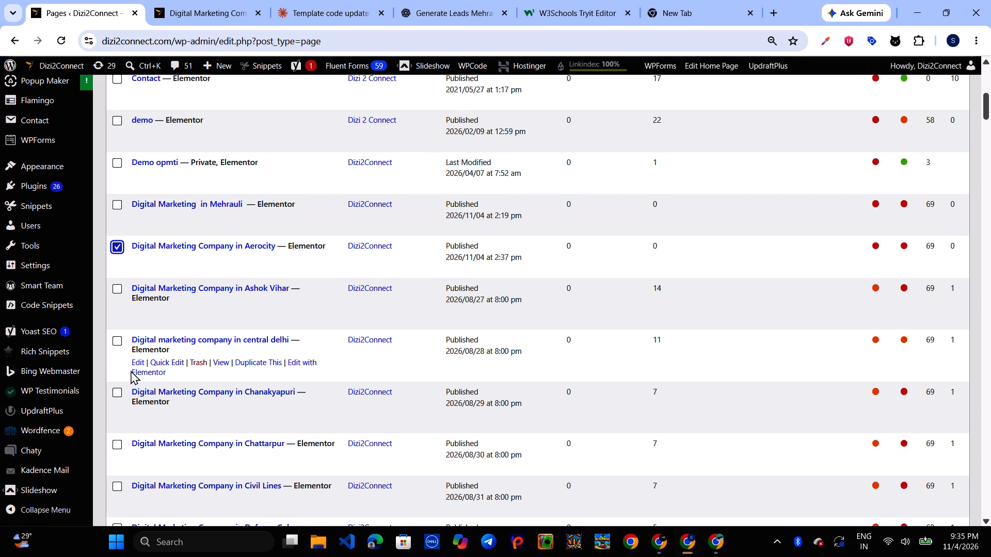
scroll(131, 370, "down", 3)
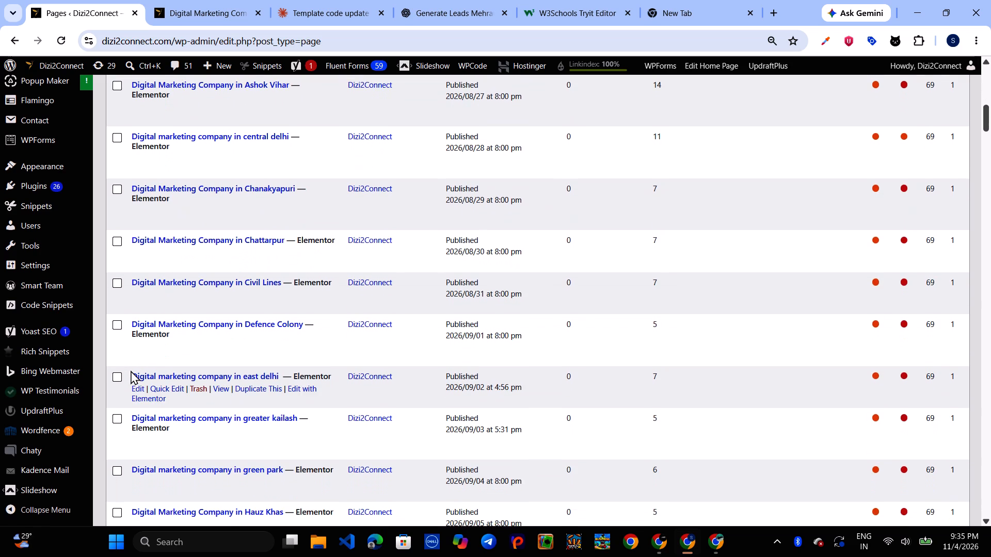
scroll(131, 370, "down", 2)
scroll(131, 370, "right", 1)
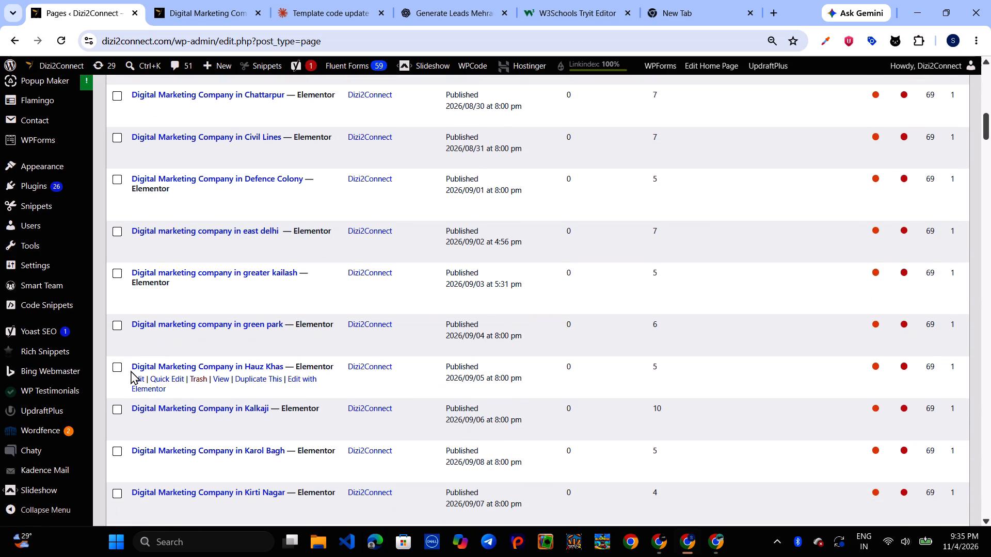
scroll(131, 370, "down", 2)
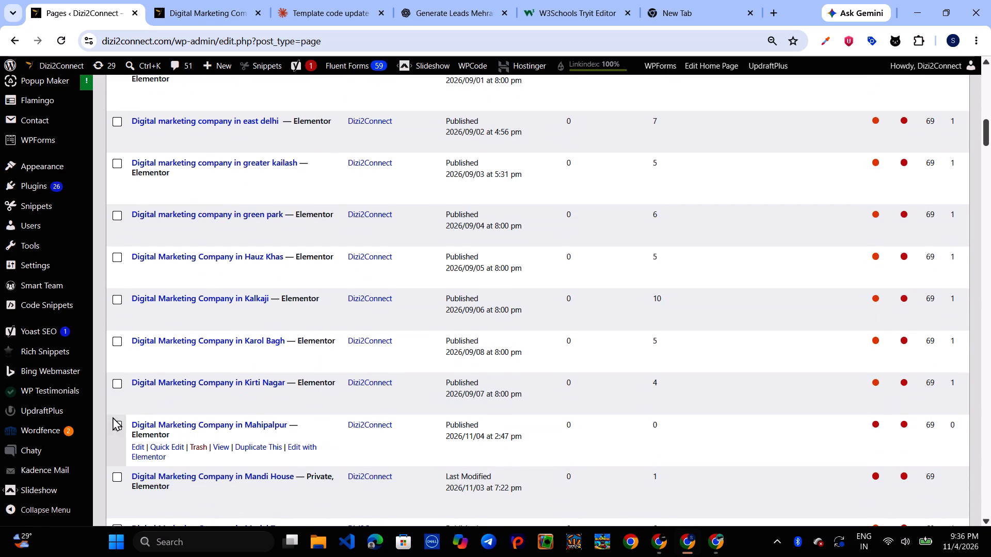
left_click(113, 421)
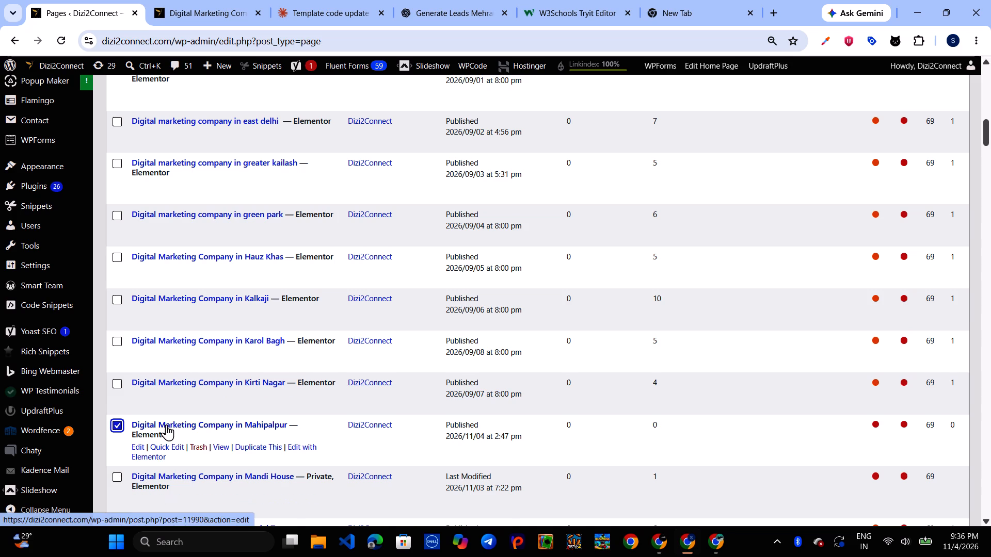
Add the published "Digital Marketing Company in Munirka" page to the selection, leaving the Munirka draft and the private Mandi House page unselected.
scroll(166, 424, "down", 1)
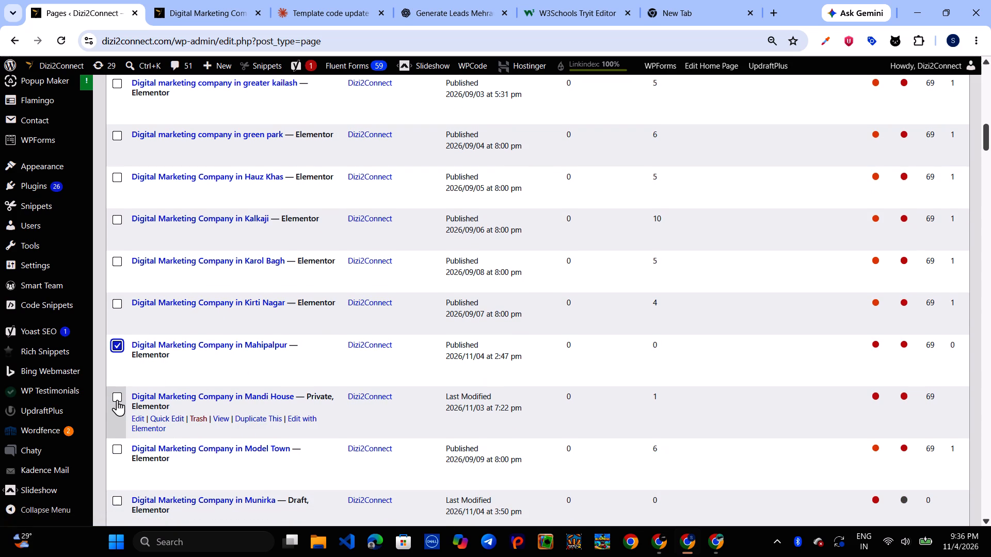
left_click(117, 400)
scroll(138, 443, "down", 1)
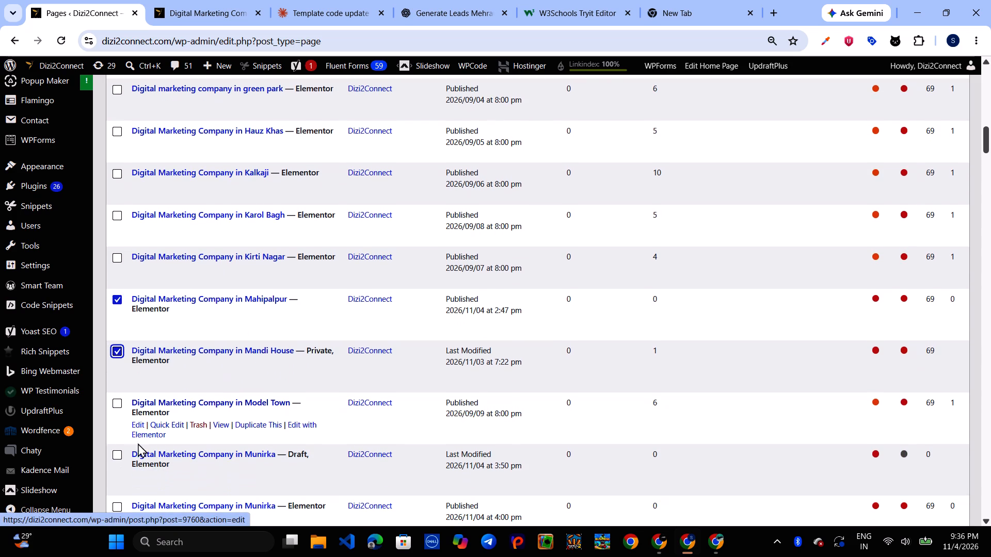
left_click(116, 455)
scroll(129, 461, "down", 1)
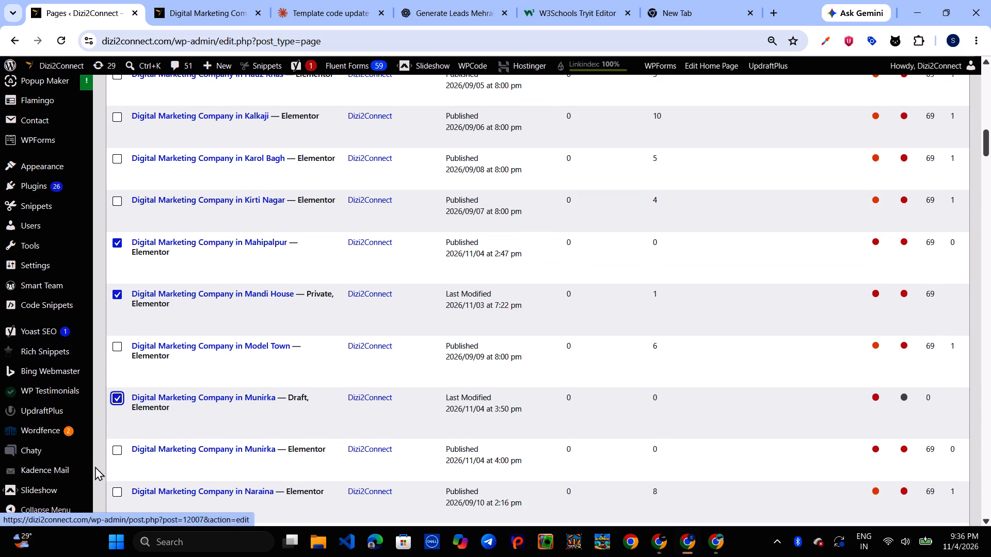
left_click(117, 449)
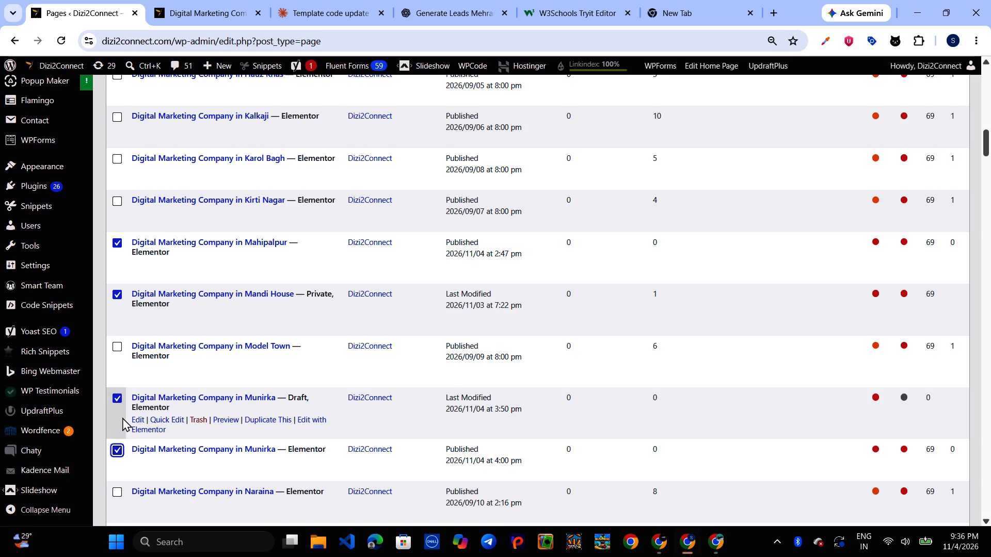
left_click(120, 400)
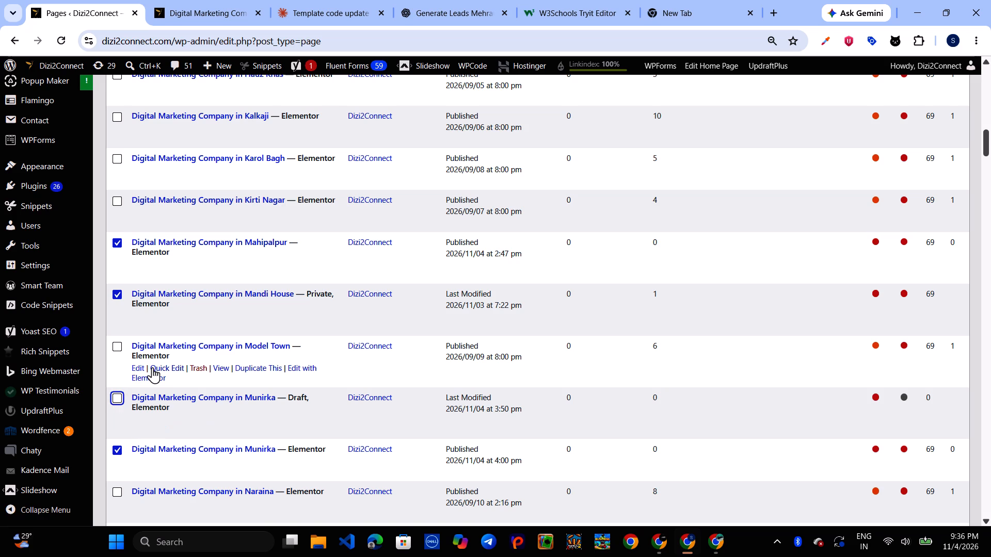
scroll(152, 367, "down", 2)
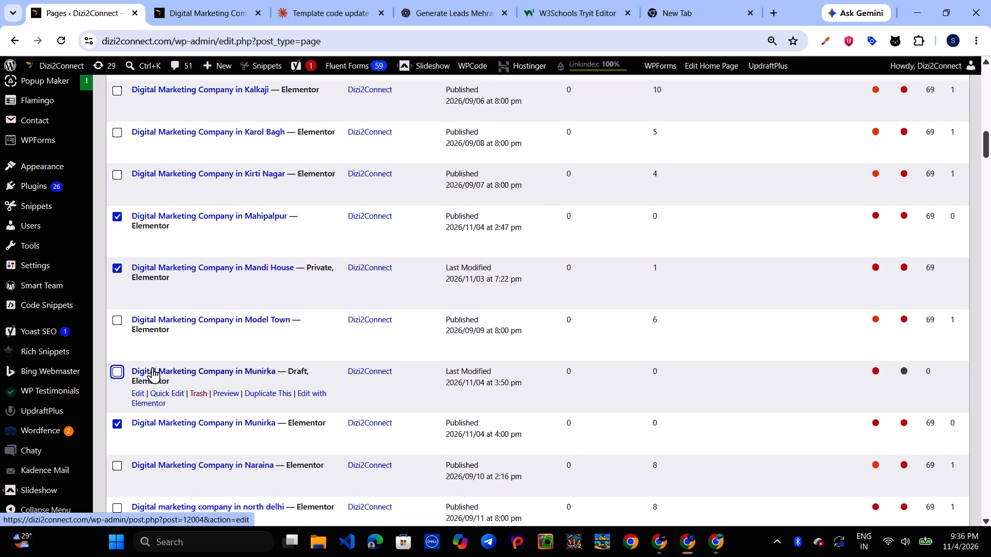
scroll(152, 367, "down", 1)
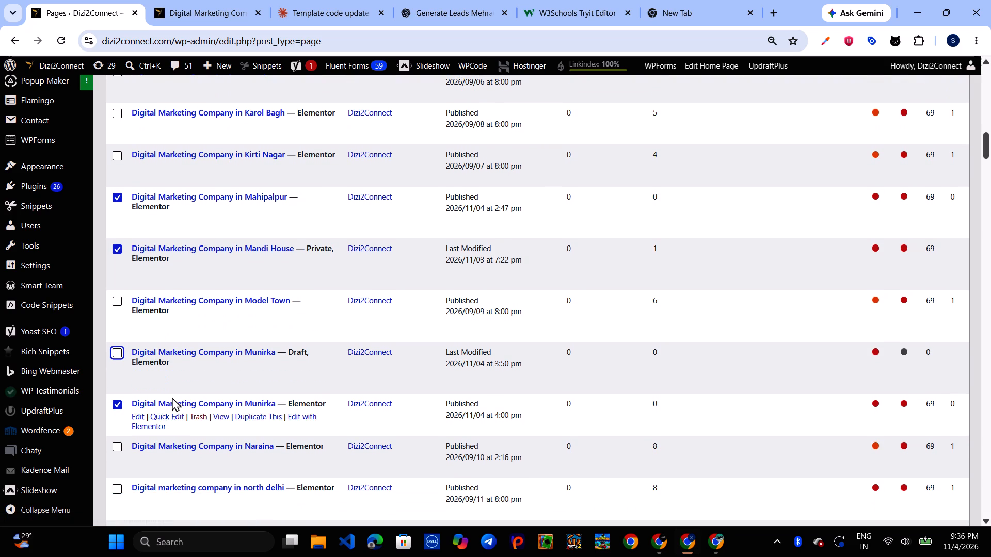
left_click(116, 249)
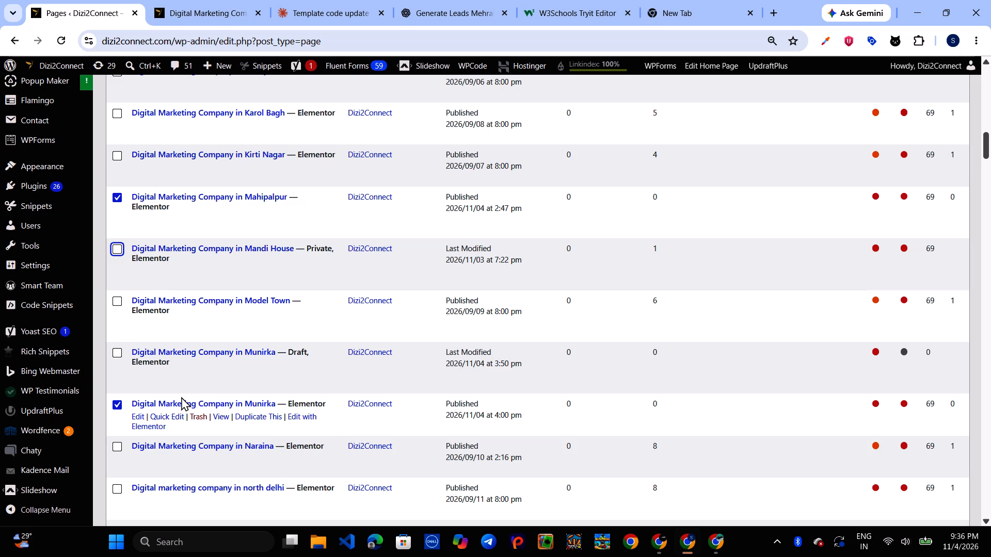
Add the "Digital Marketing Company in Vasant Vihar" page to the selection.
scroll(208, 422, "down", 1)
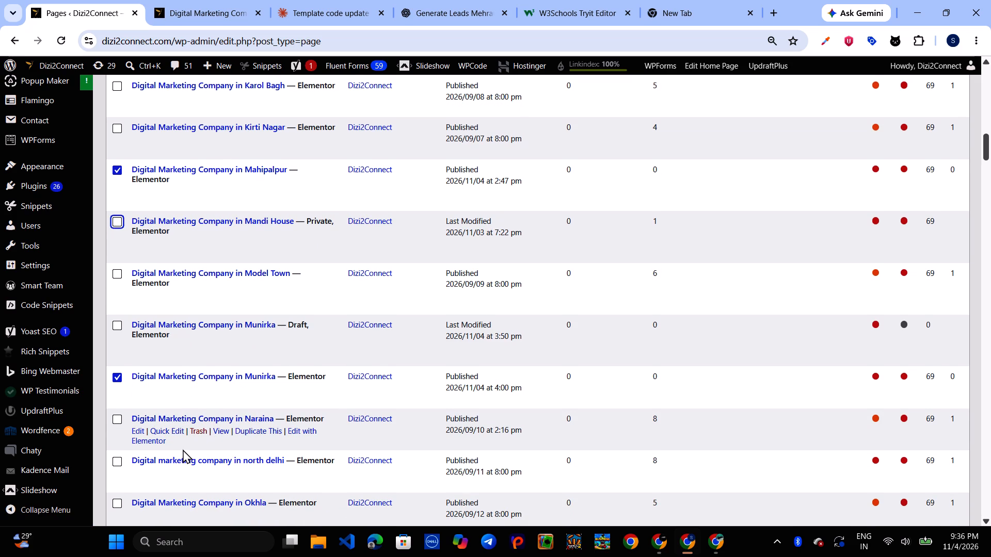
scroll(183, 449, "down", 2)
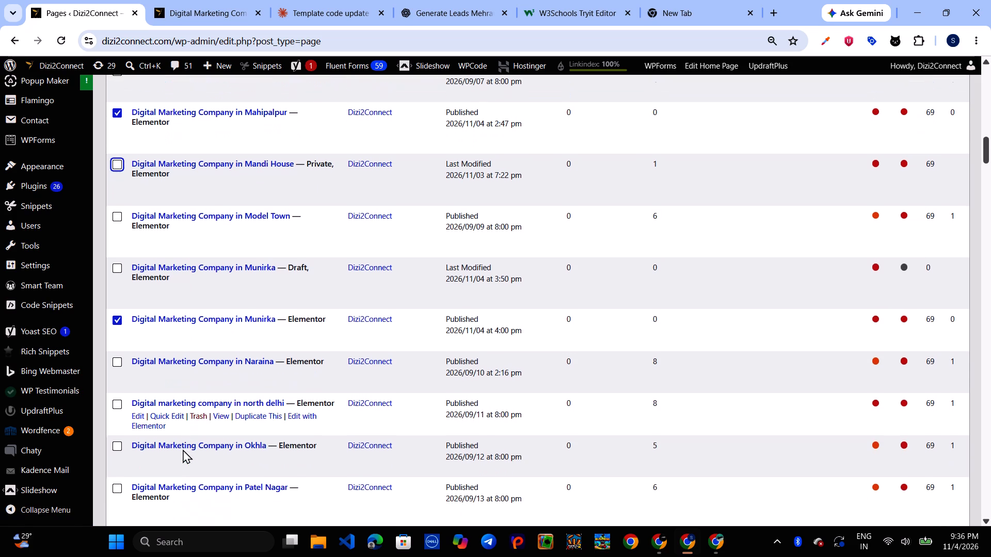
scroll(183, 449, "down", 1)
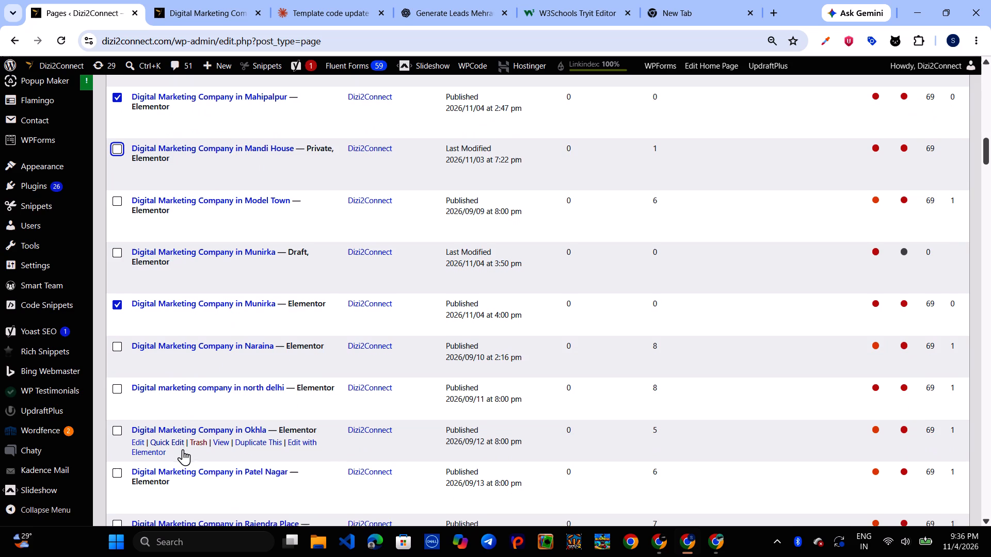
scroll(183, 449, "down", 3)
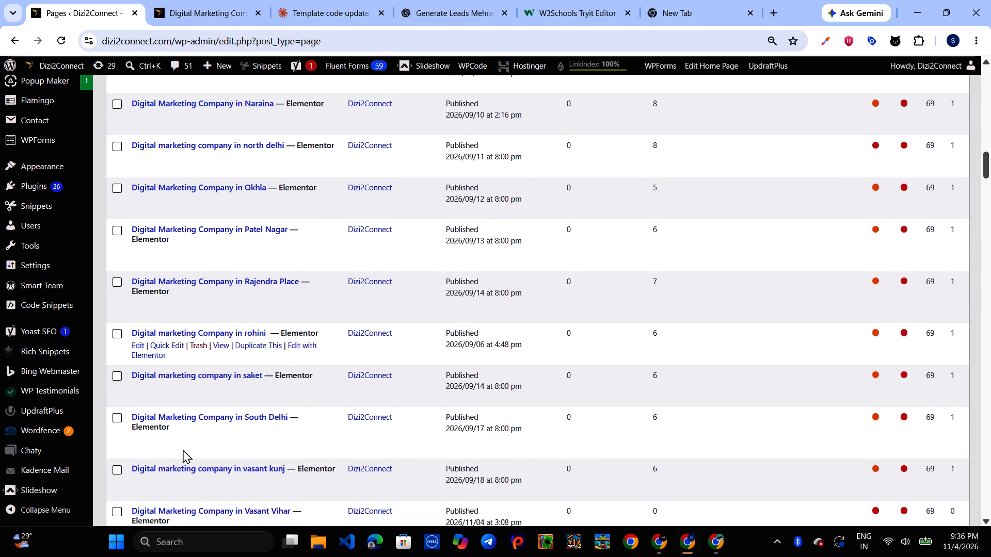
scroll(183, 449, "down", 2)
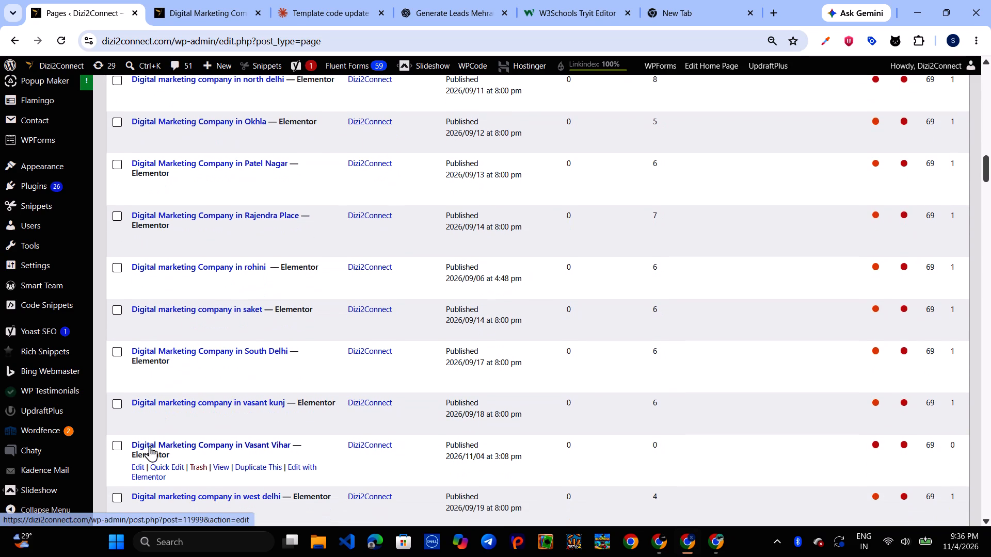
left_click(120, 446)
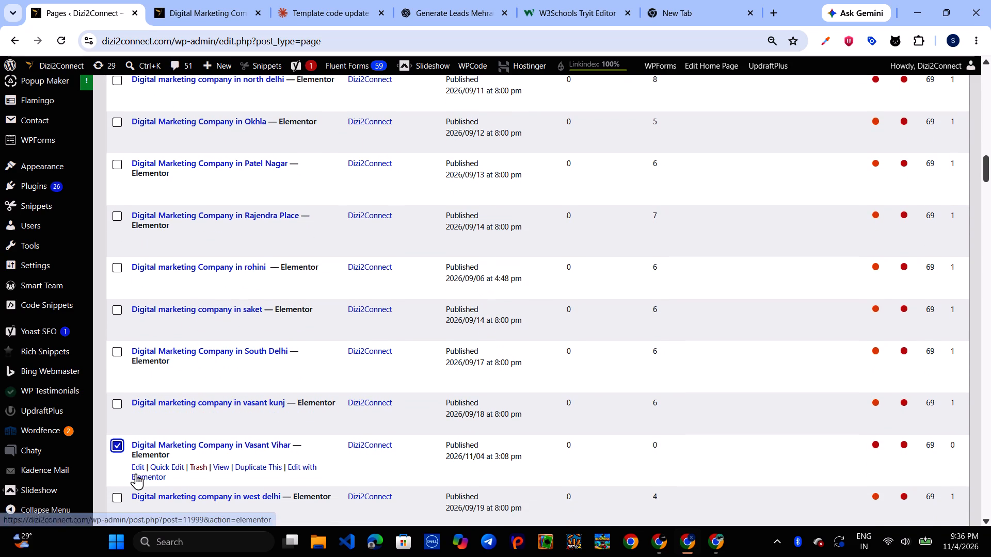
Look through the rest of the pages list below Vasant Vihar for further new Delhi location pages.
scroll(136, 473, "down", 2)
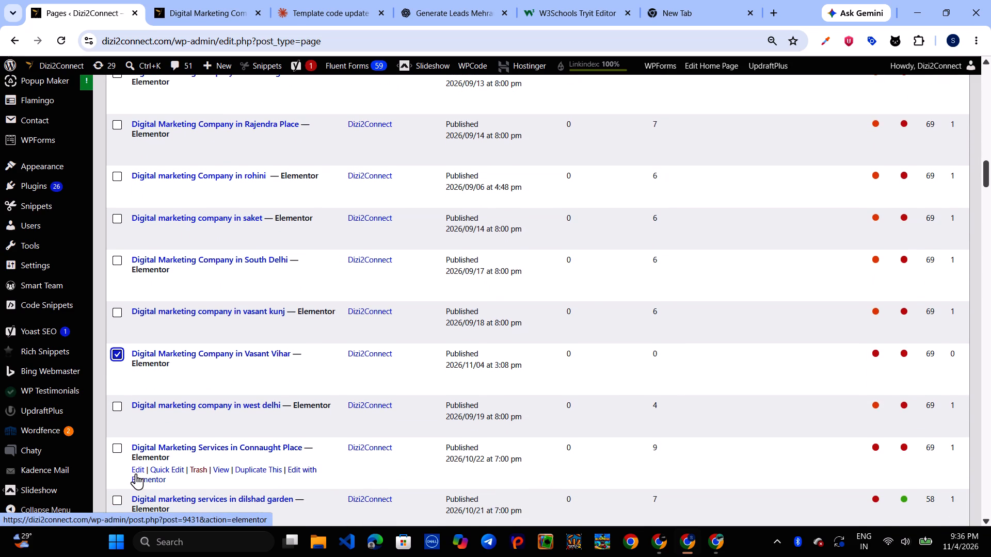
scroll(136, 473, "down", 2)
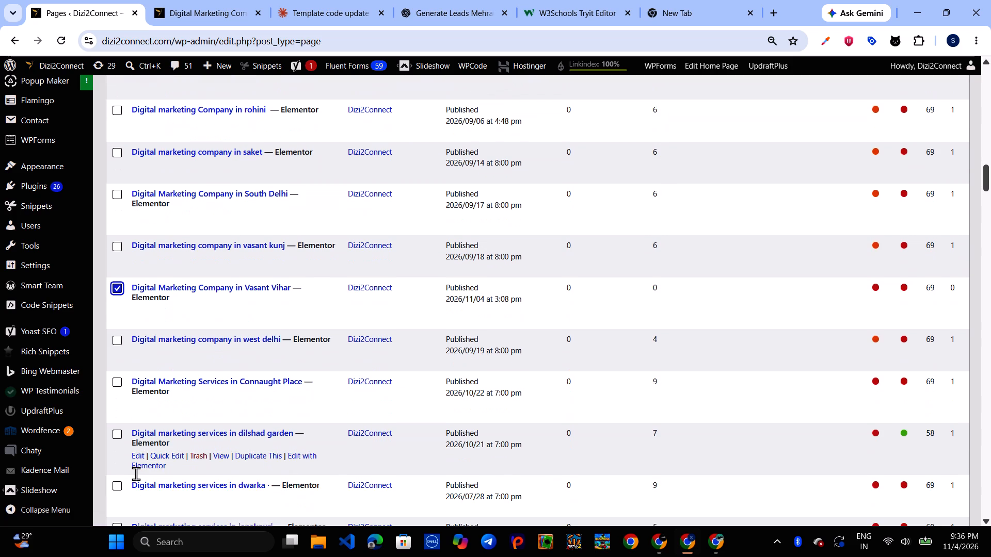
scroll(136, 473, "down", 2)
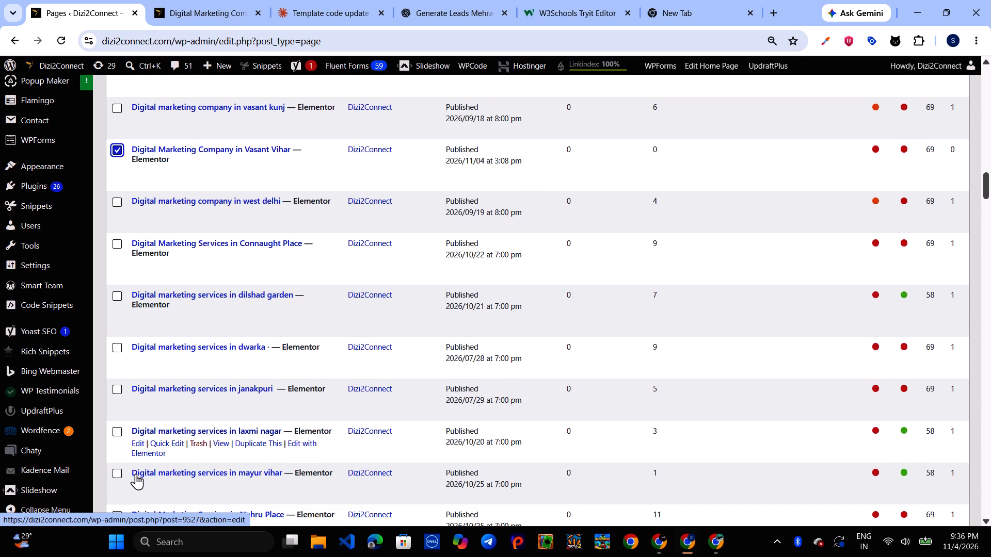
scroll(136, 473, "down", 3)
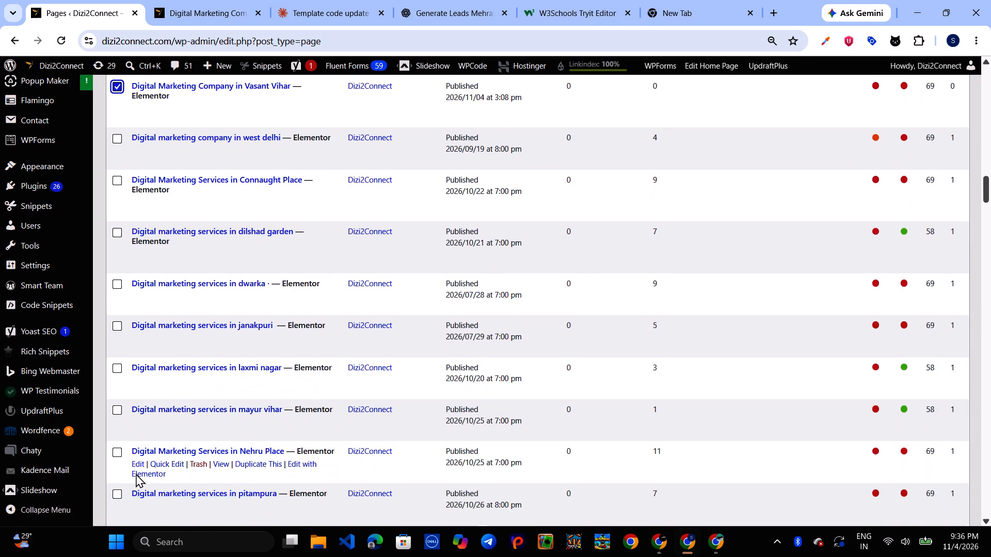
scroll(136, 473, "down", 3)
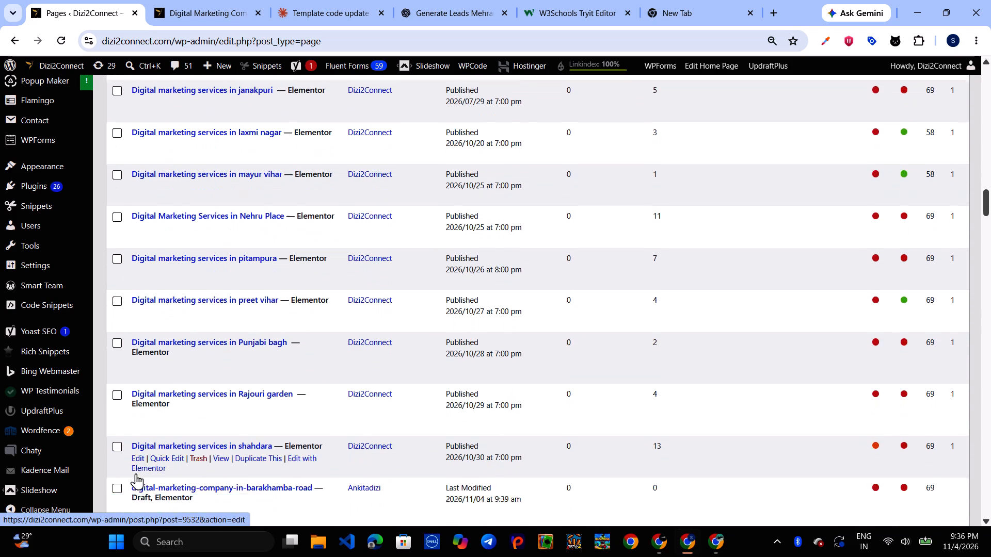
scroll(136, 473, "down", 2)
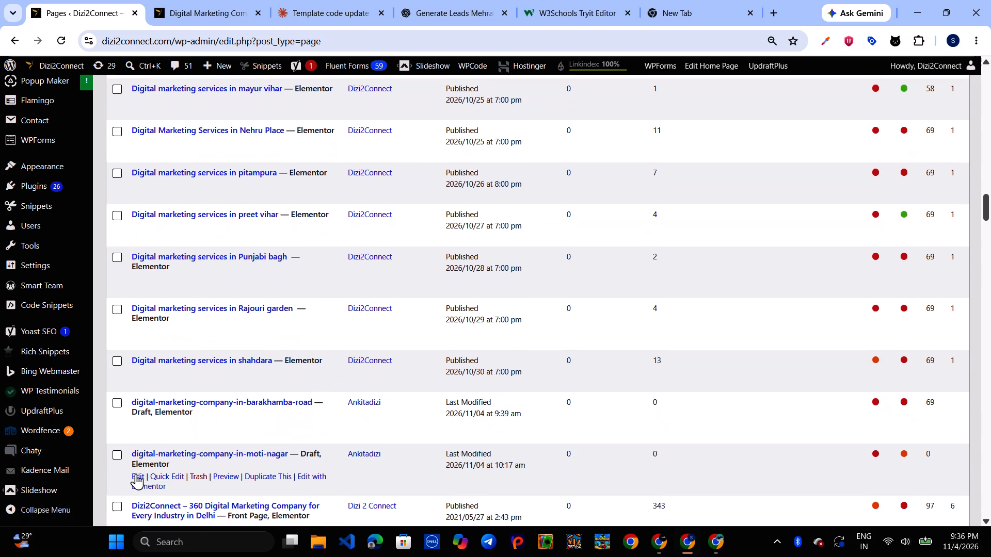
scroll(136, 473, "down", 2)
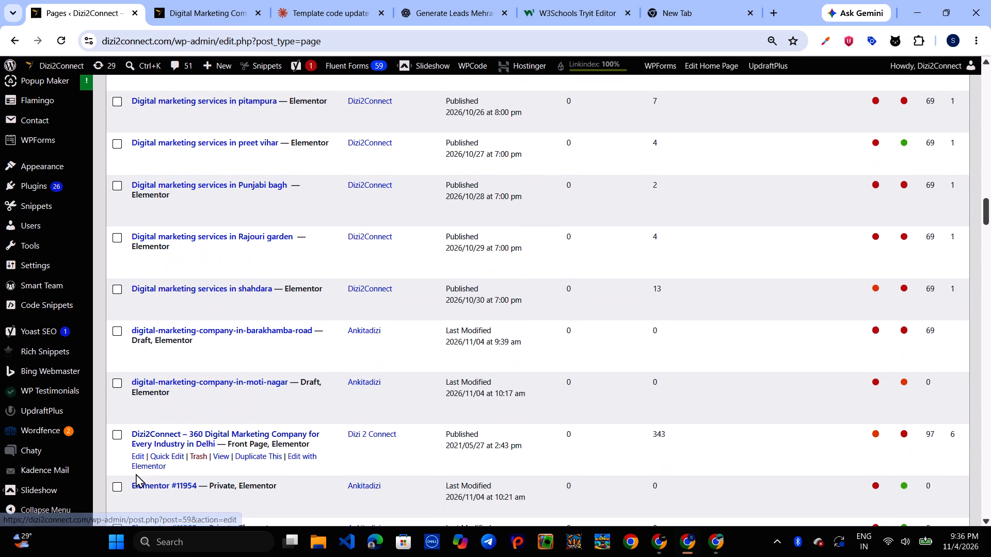
scroll(136, 473, "down", 2)
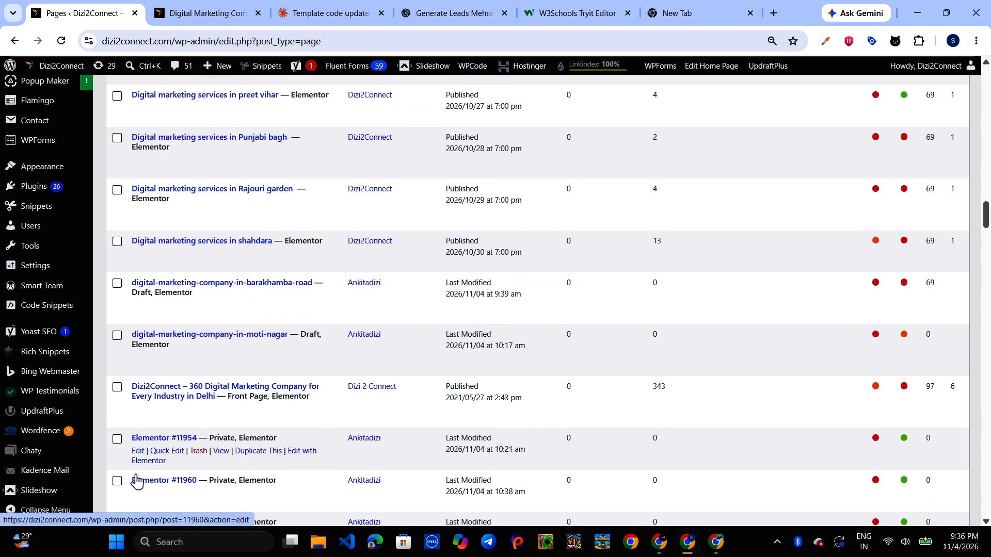
Open bulk edit for the selected Aerocity, Mahipalpur, Munirka and Vasant Vihar pages.
scroll(181, 415, "up", 1)
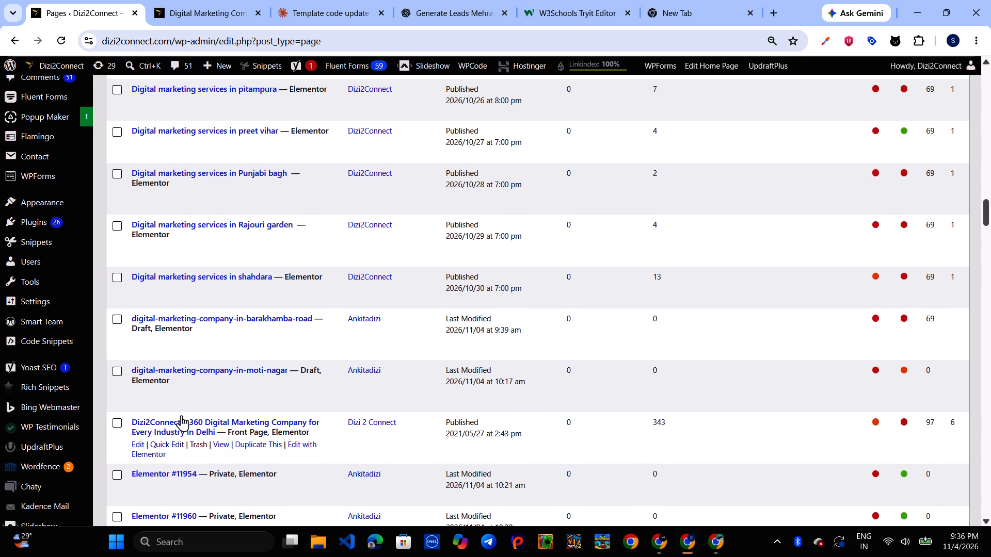
scroll(181, 415, "up", 3)
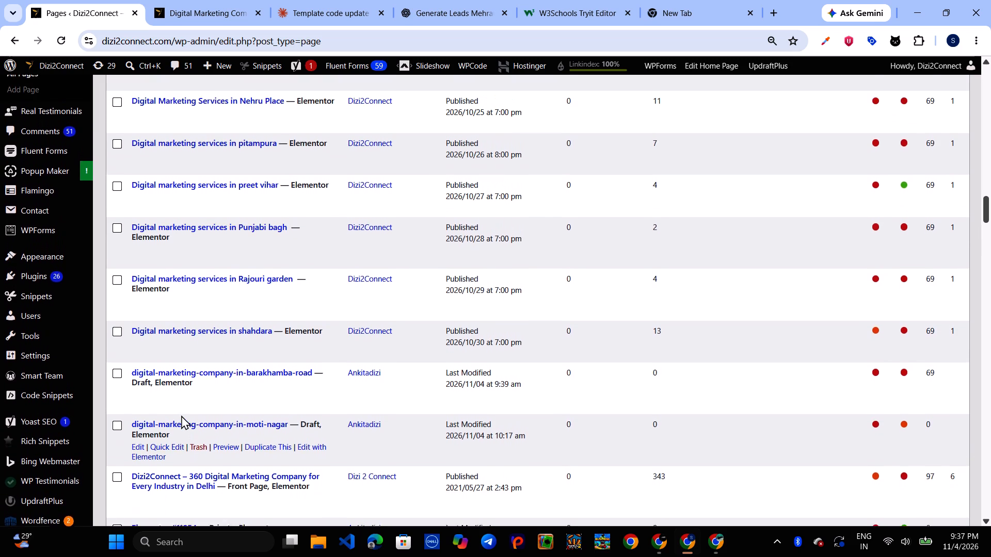
scroll(181, 415, "up", 19)
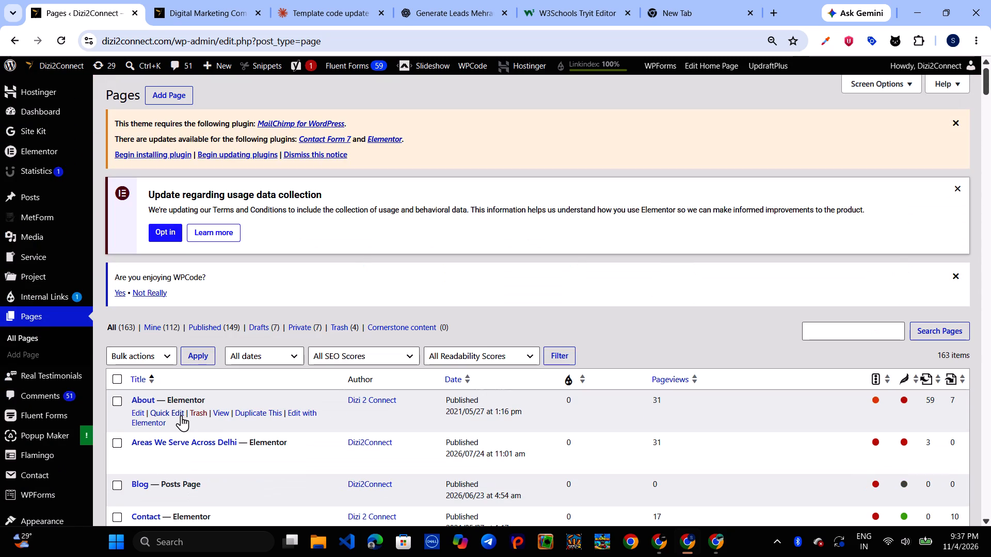
left_click(163, 357)
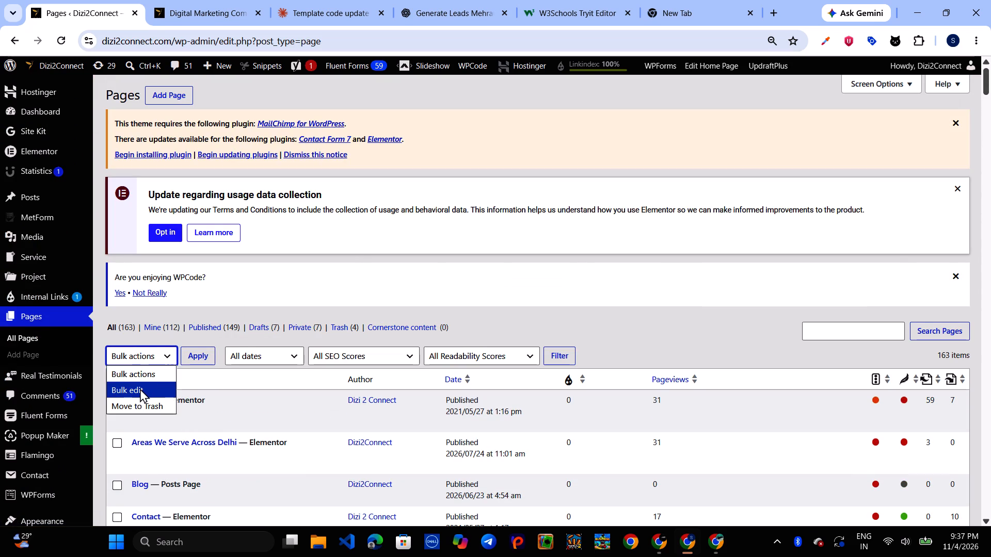
left_click(140, 388)
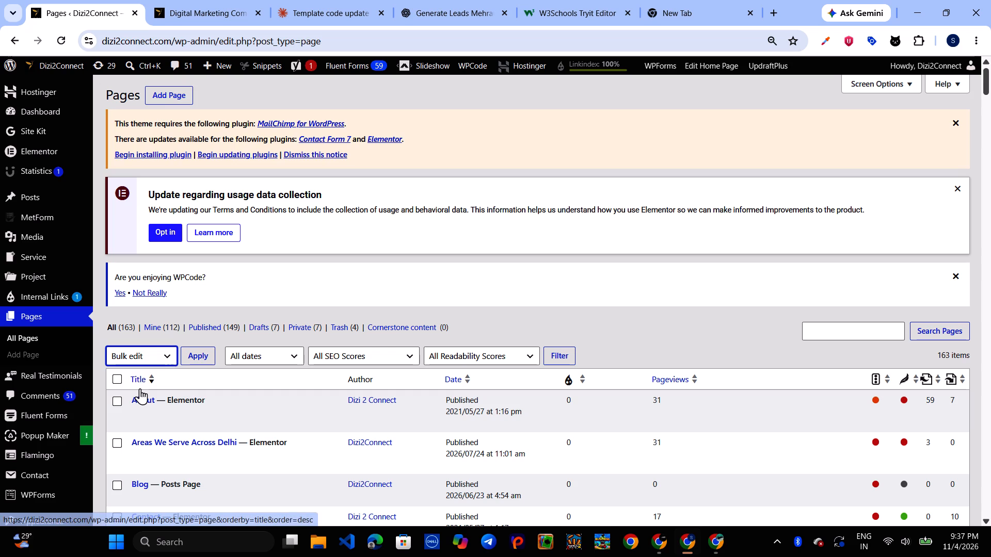
left_click(199, 354)
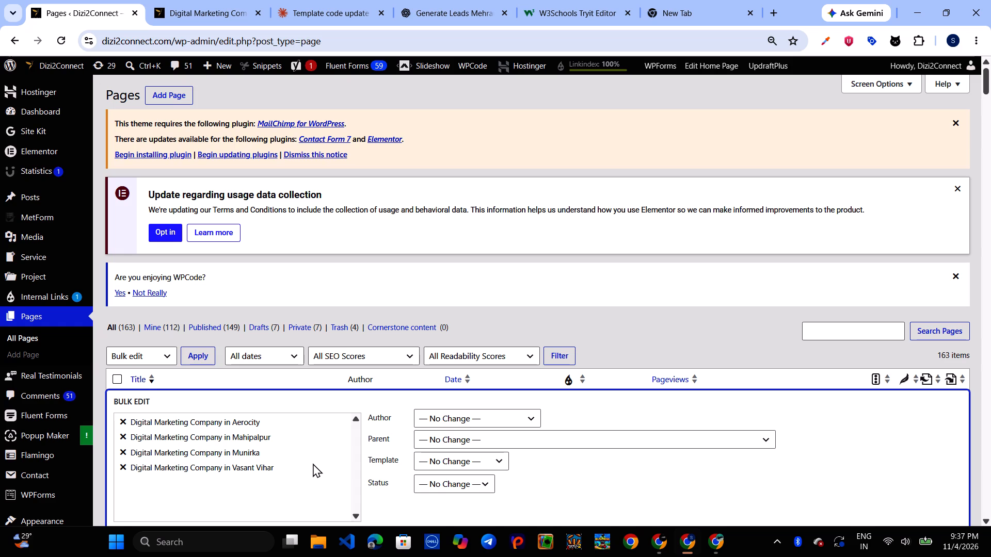
Compare the selected pages with the tabs of the "Dizi New pages content - Delhi Locations" document, and bulk-update their status to Private.
scroll(626, 474, "down", 1)
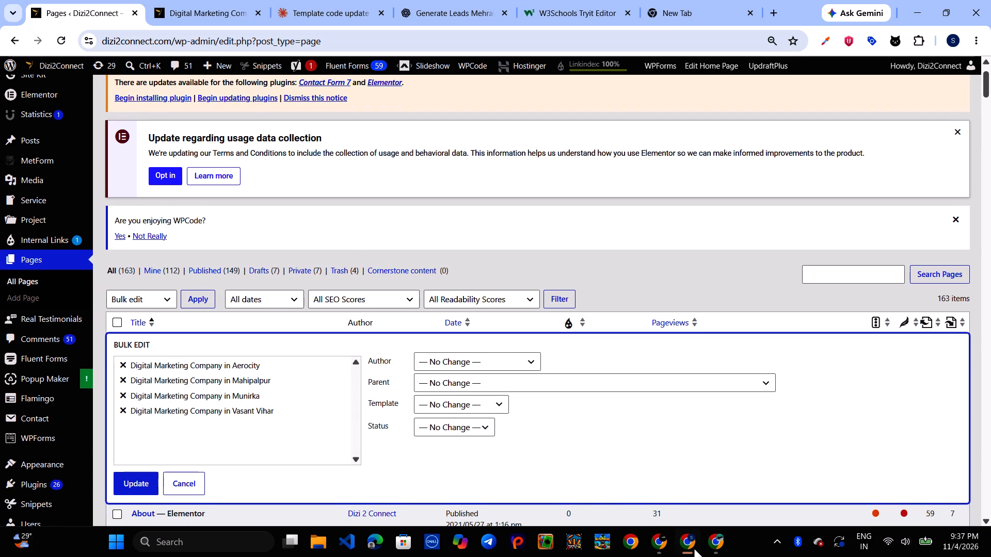
left_click(661, 544)
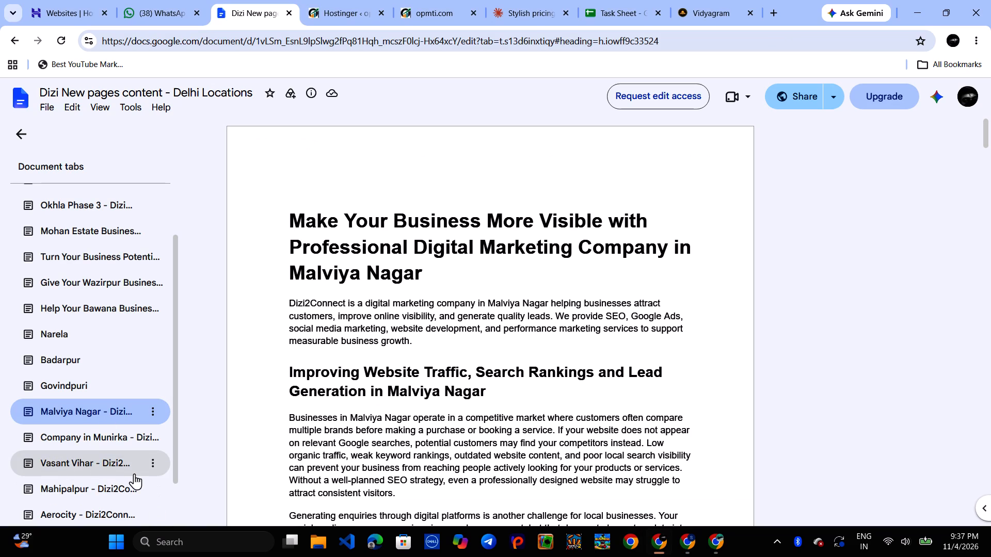
scroll(134, 473, "down", 1)
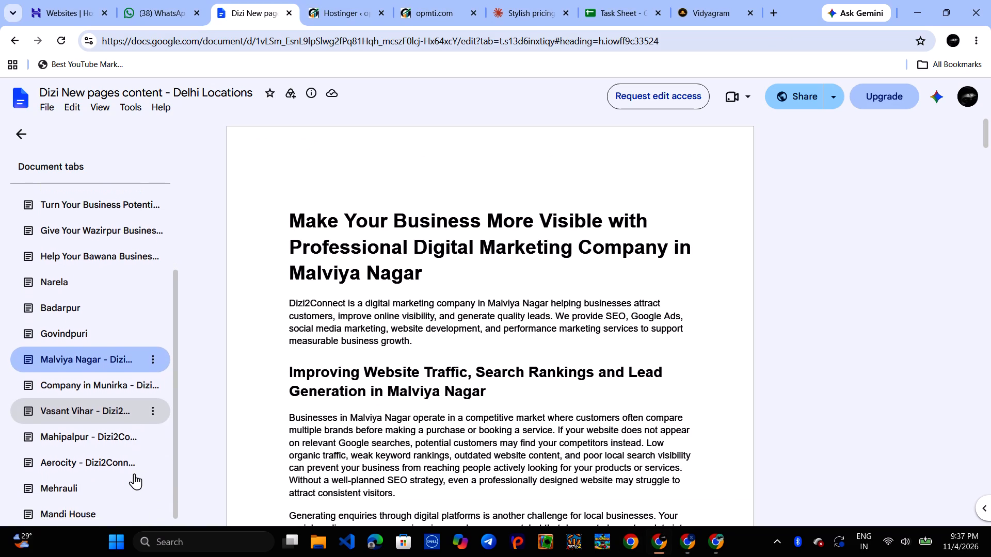
scroll(134, 473, "down", 1)
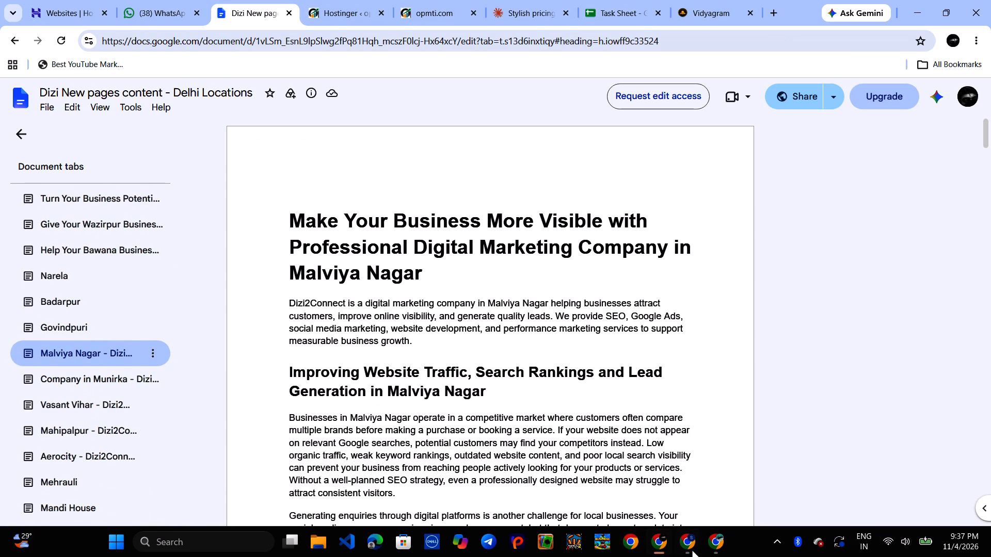
left_click(696, 545)
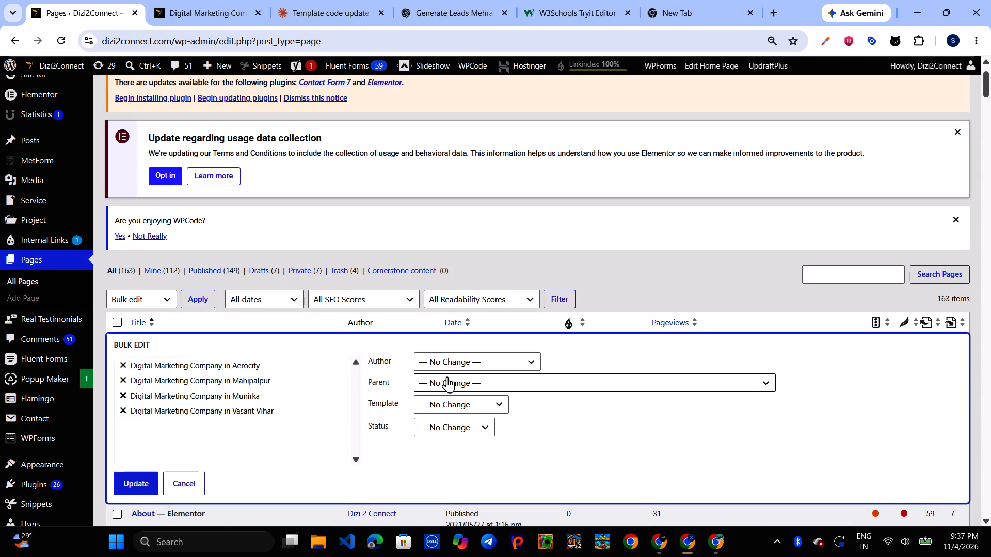
left_click(449, 422)
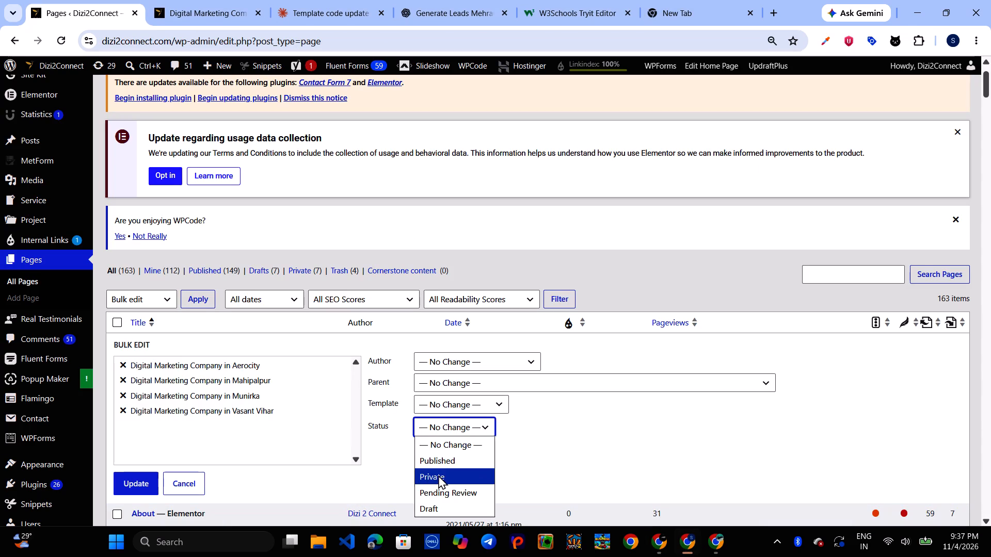
left_click(438, 475)
left_click(140, 484)
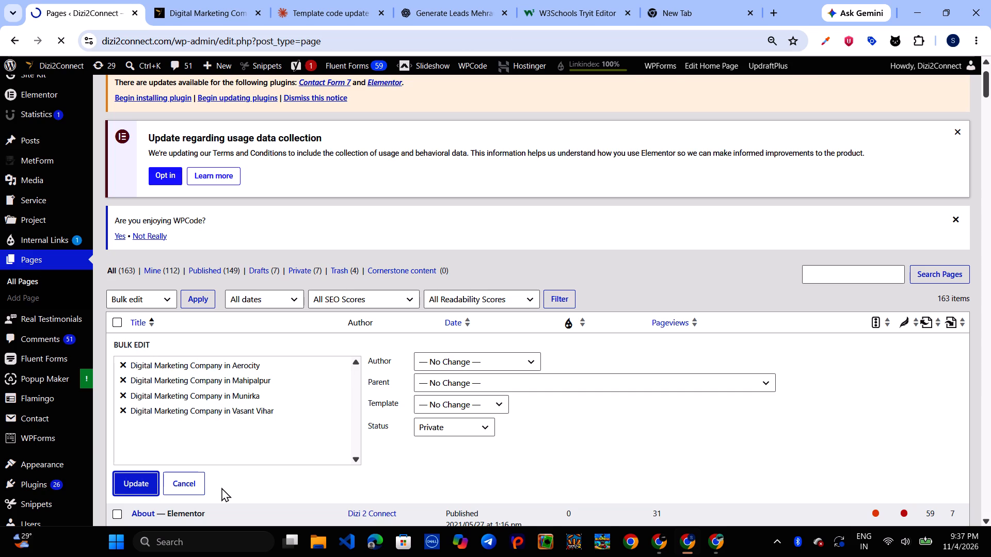
Preview the draft "Digital Marketing Company in Munirka" page in a new tab, and return to the pages list.
scroll(221, 487, "down", 6)
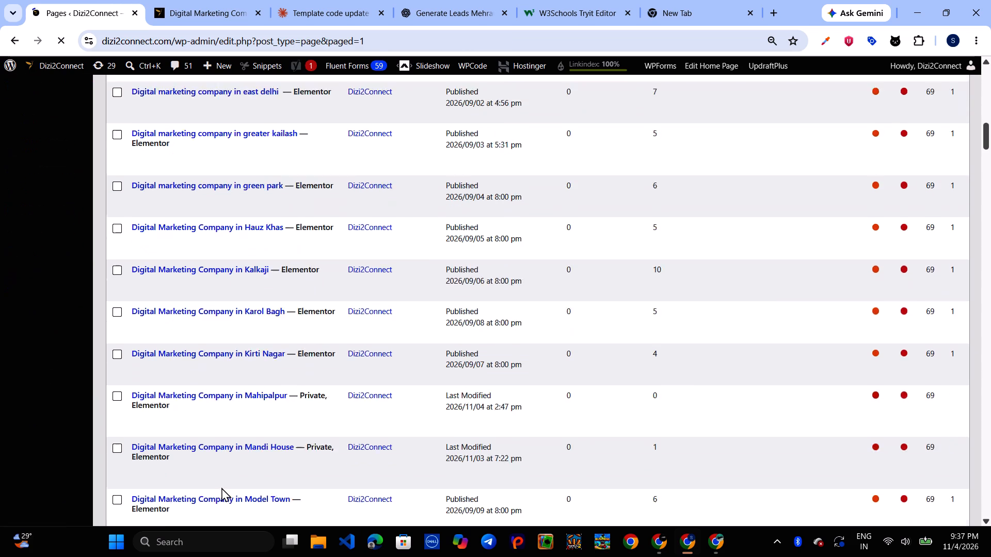
scroll(221, 487, "up", 2)
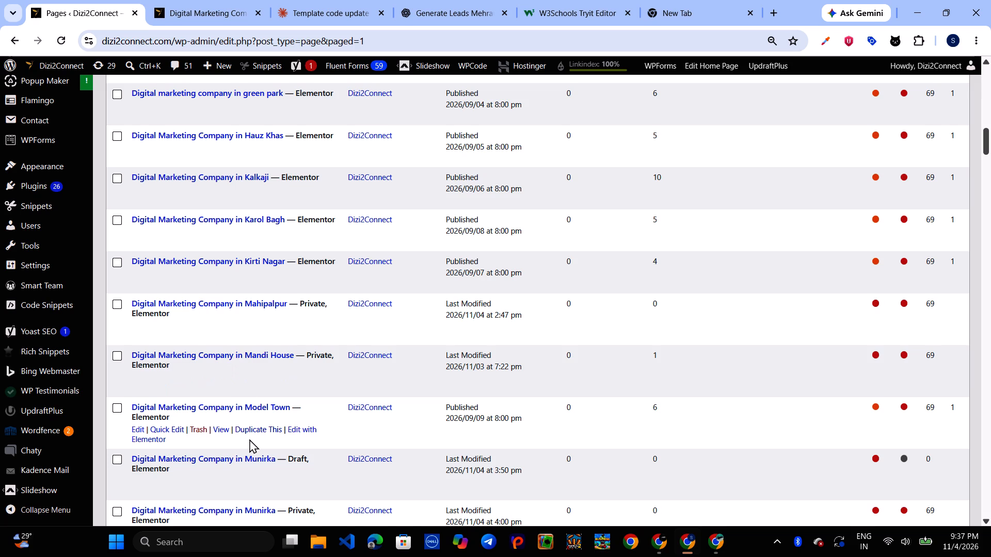
scroll(249, 439, "down", 2)
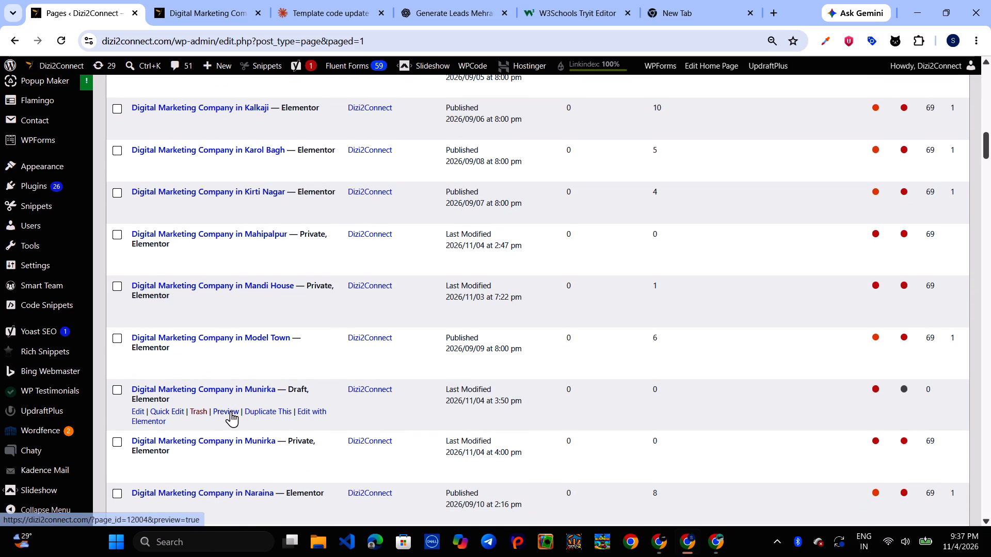
right_click(231, 411)
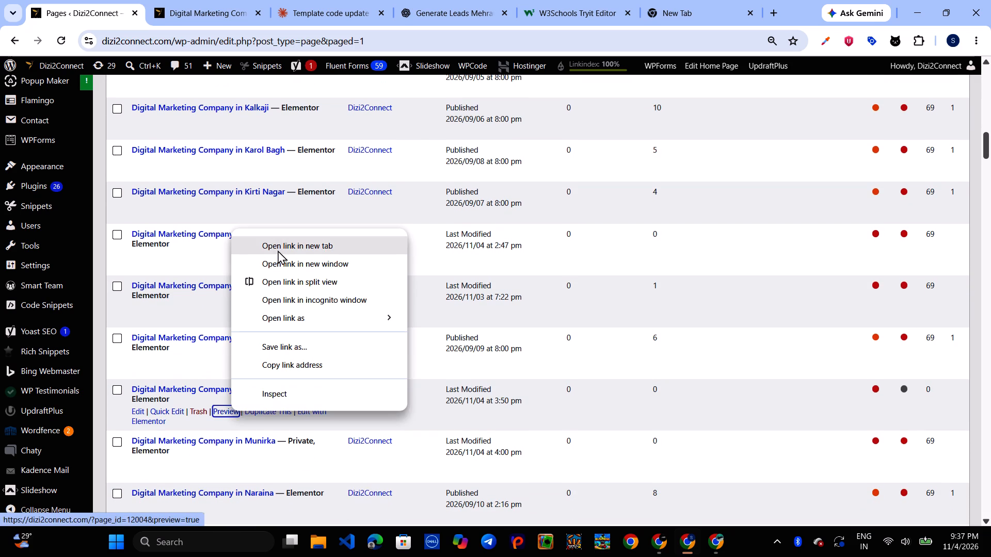
left_click(278, 250)
left_click(173, 0)
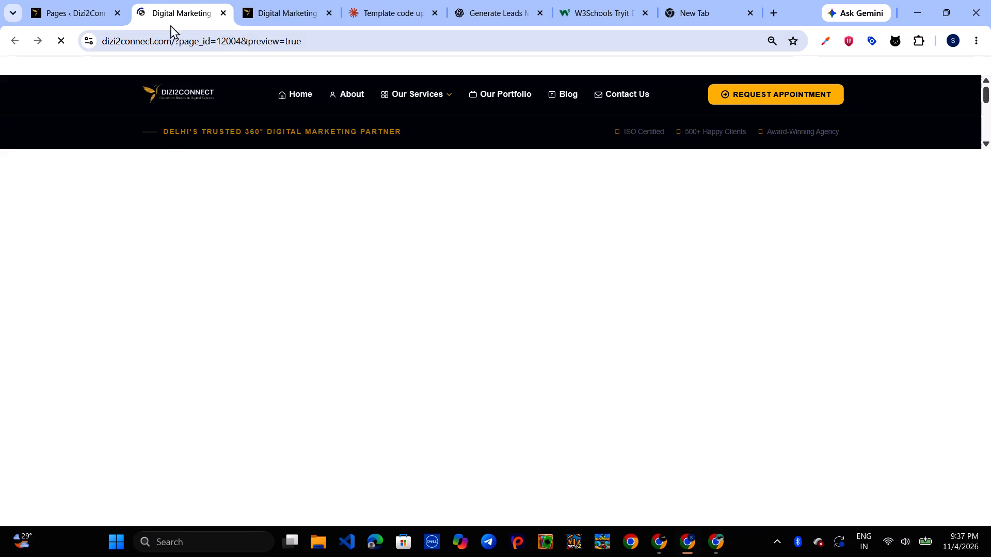
scroll(411, 288, "up", 4)
scroll(411, 288, "down", 3)
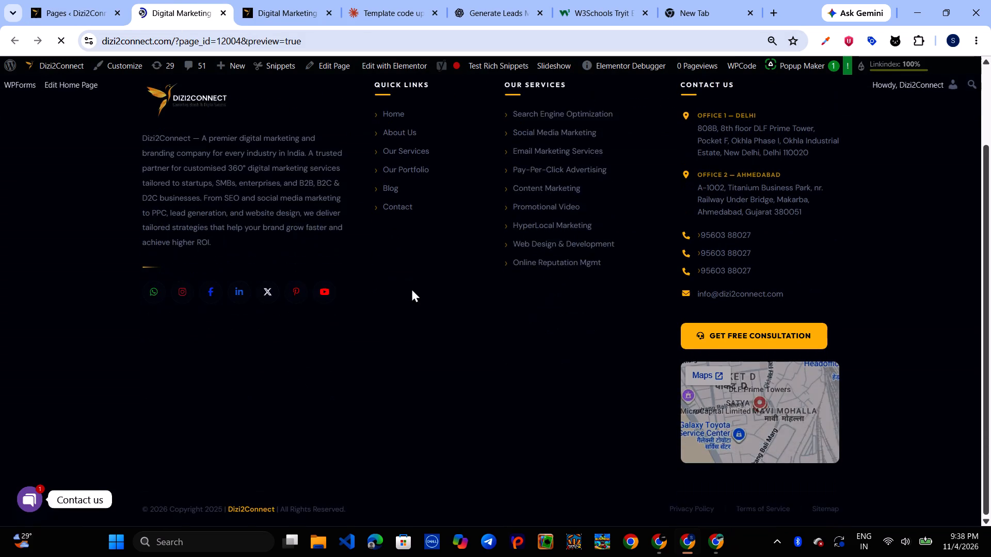
scroll(411, 288, "up", 5)
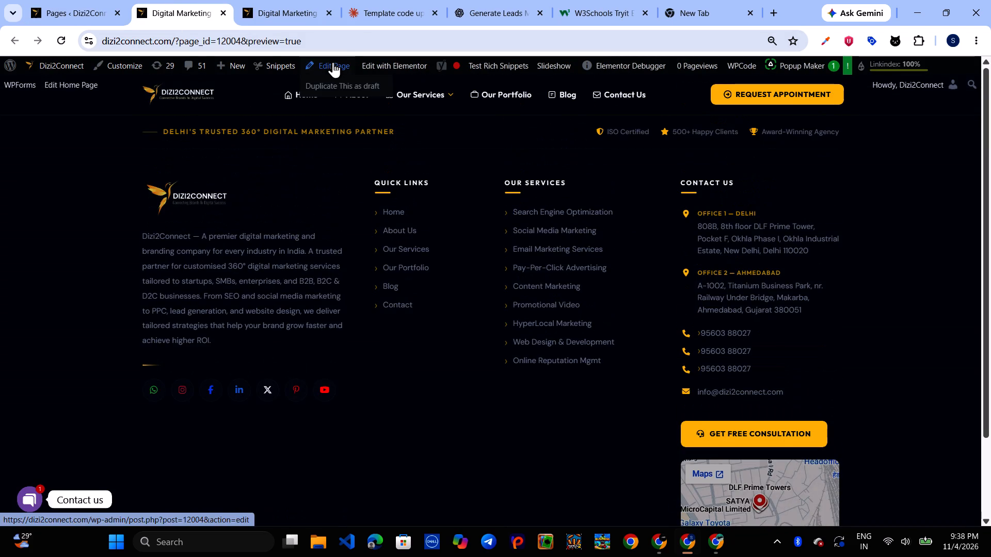
scroll(326, 224, "up", 3)
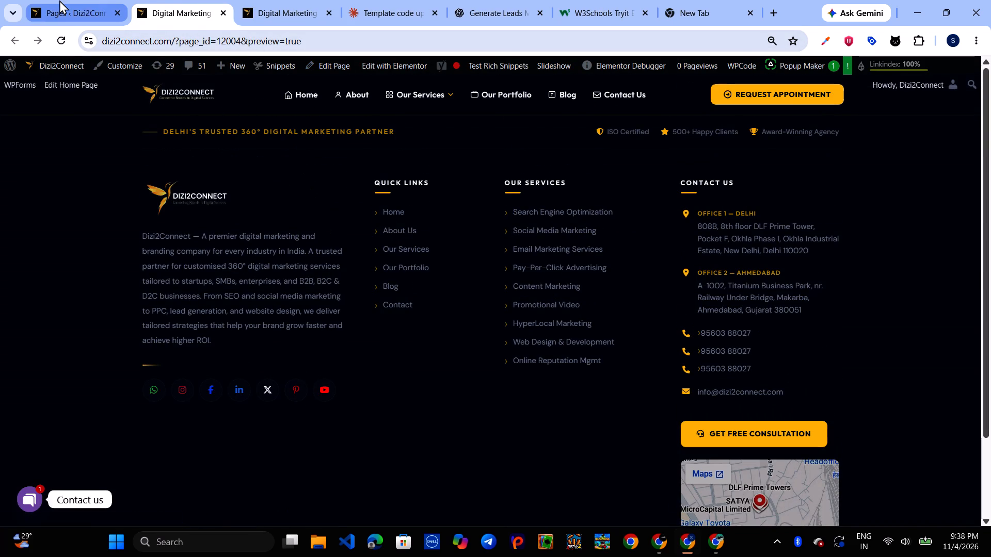
left_click(59, 0)
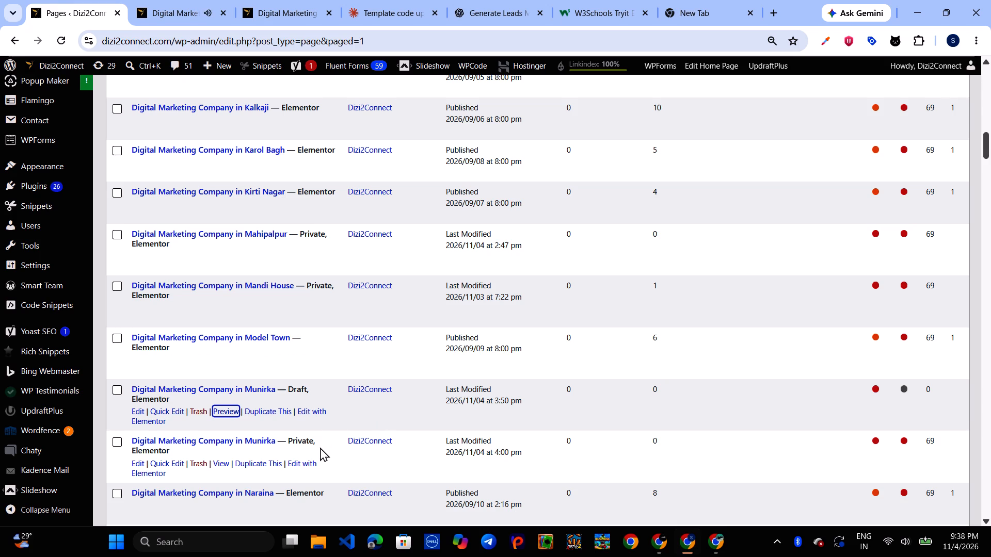
Look through the pages list from the Munirka entries down to the Elementor-numbered pages for remaining Delhi location pages and drafts.
scroll(307, 447, "down", 1)
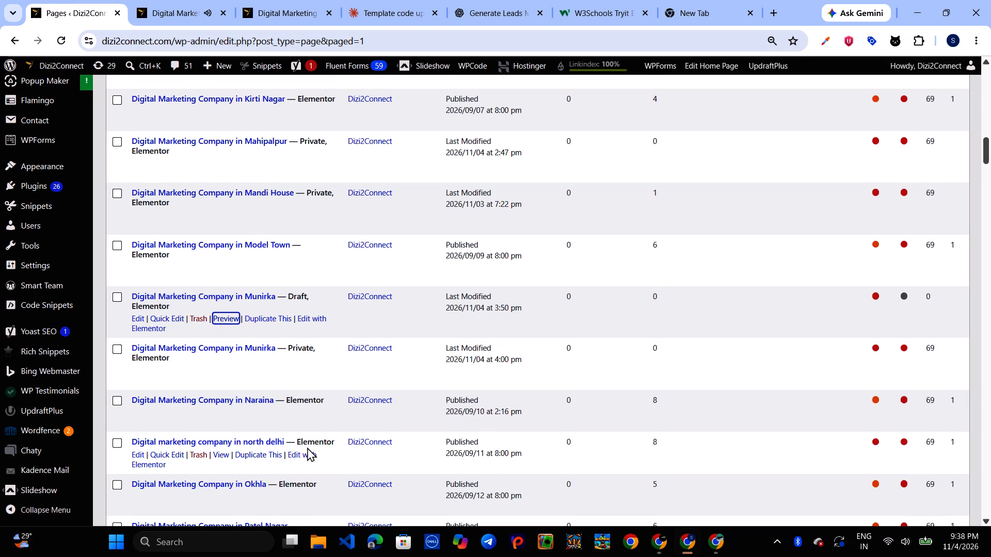
scroll(307, 447, "down", 2)
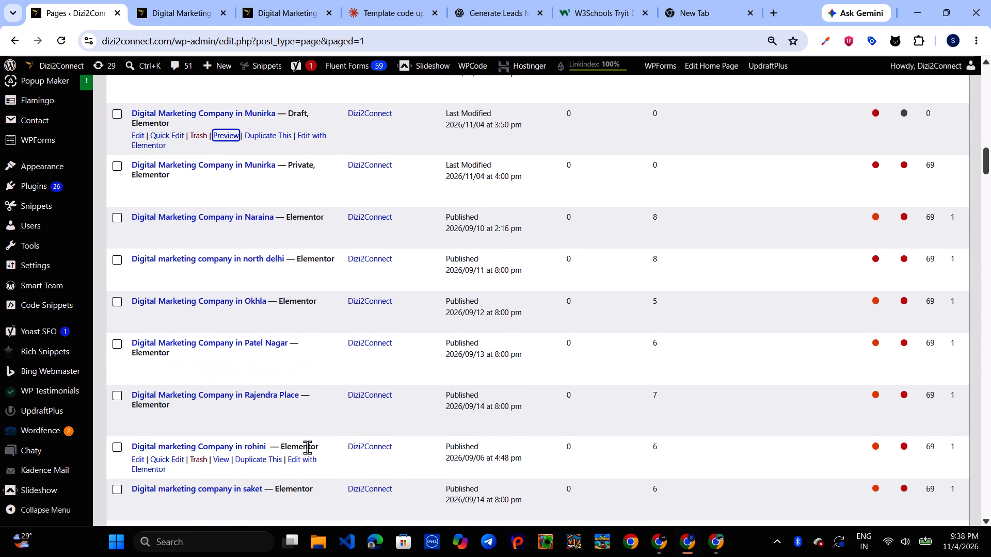
scroll(307, 447, "down", 3)
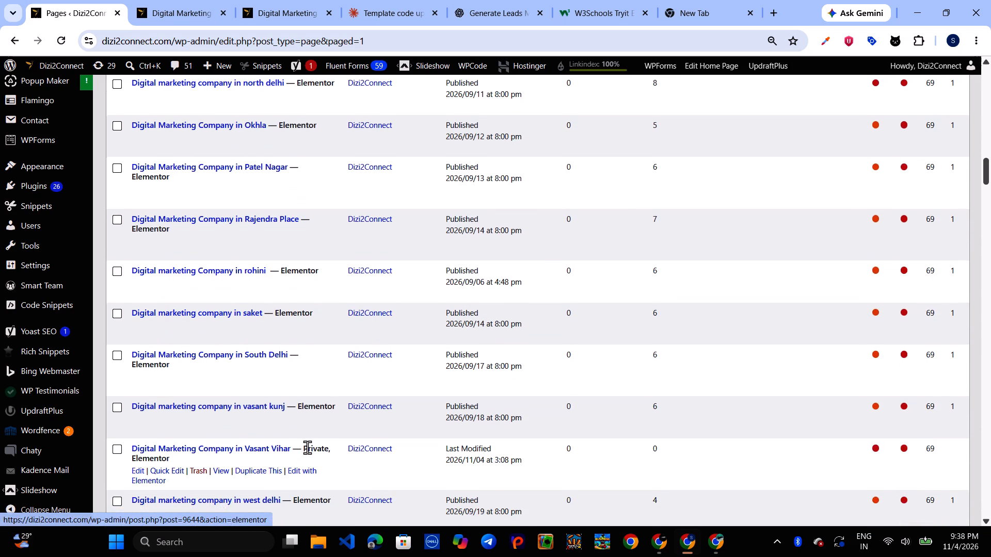
scroll(307, 447, "down", 3)
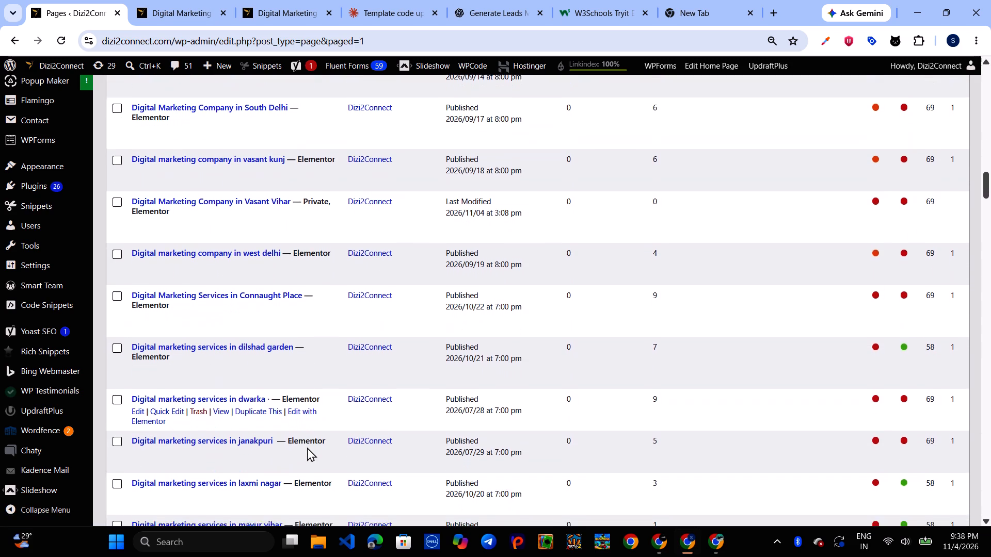
scroll(307, 447, "down", 2)
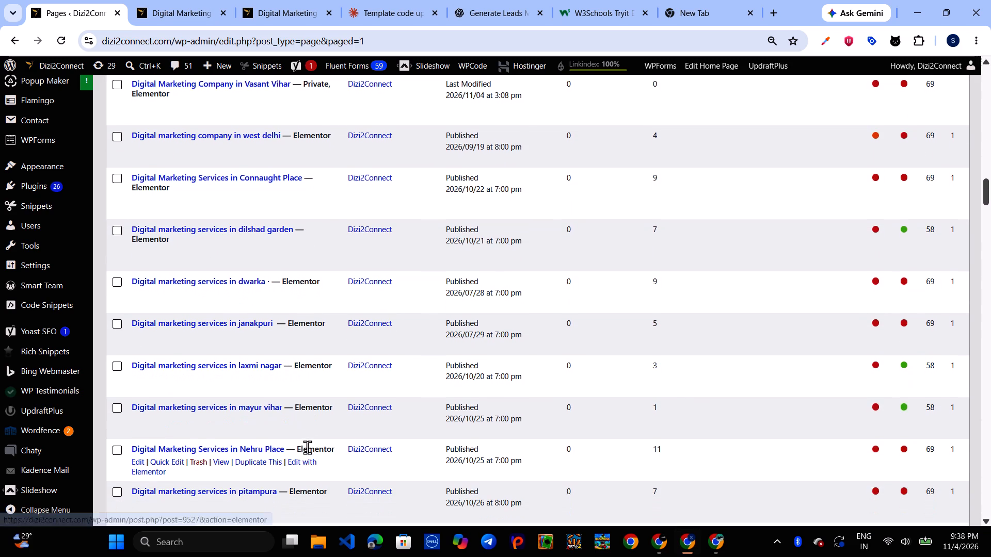
scroll(307, 447, "down", 3)
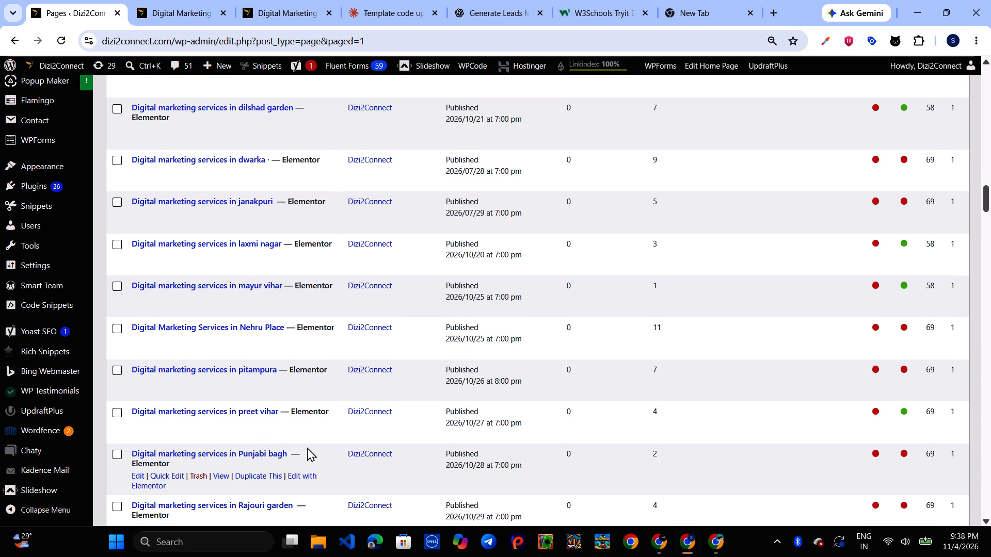
scroll(307, 447, "down", 3)
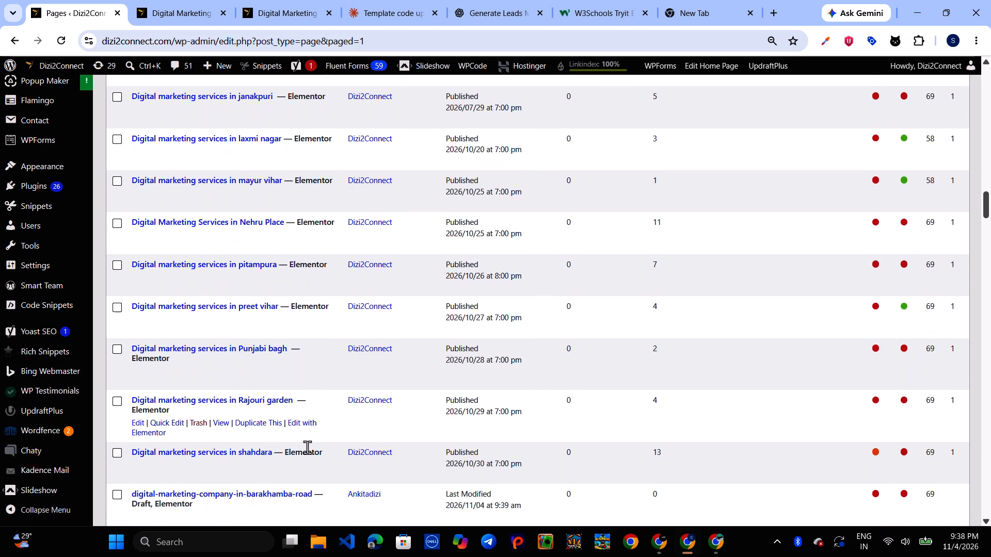
scroll(307, 447, "down", 2)
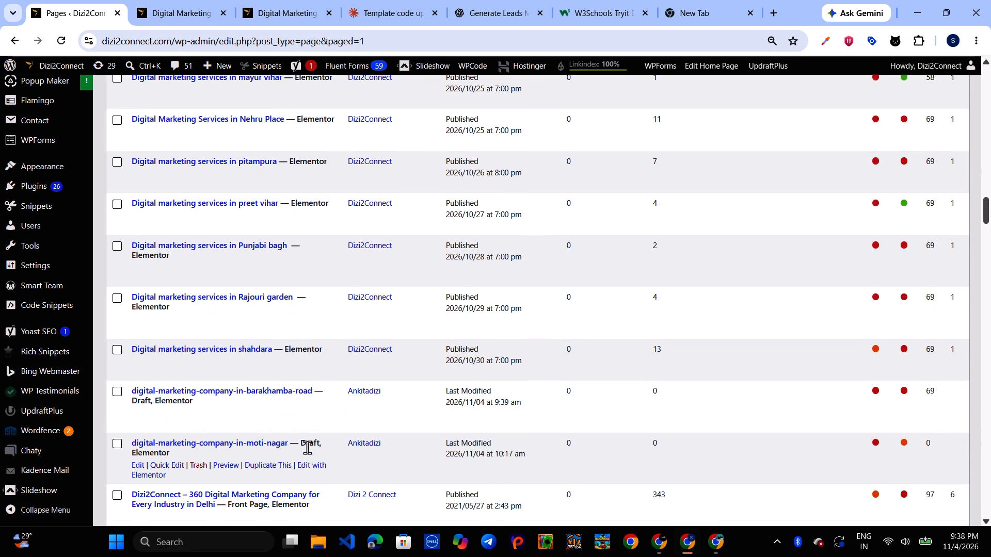
scroll(307, 447, "down", 1)
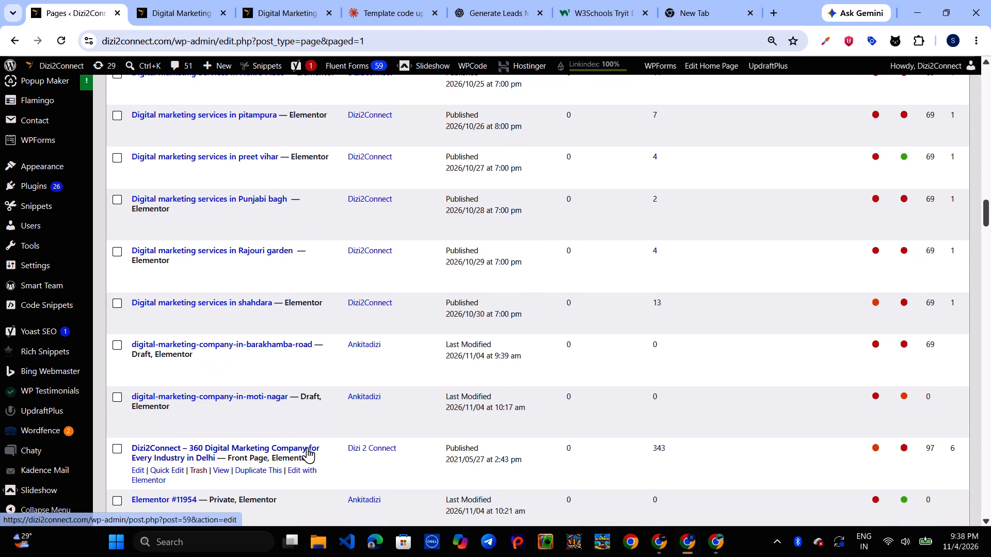
scroll(307, 447, "down", 1)
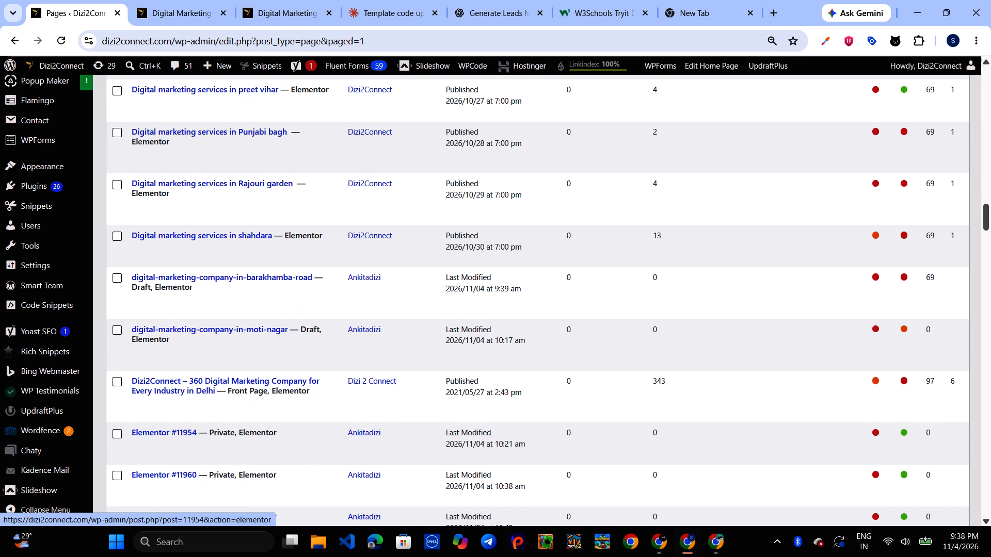
Copy "Mehrauli" from the heading of the content document's Mehrauli tab and search the WordPress pages list for it.
left_click(663, 544)
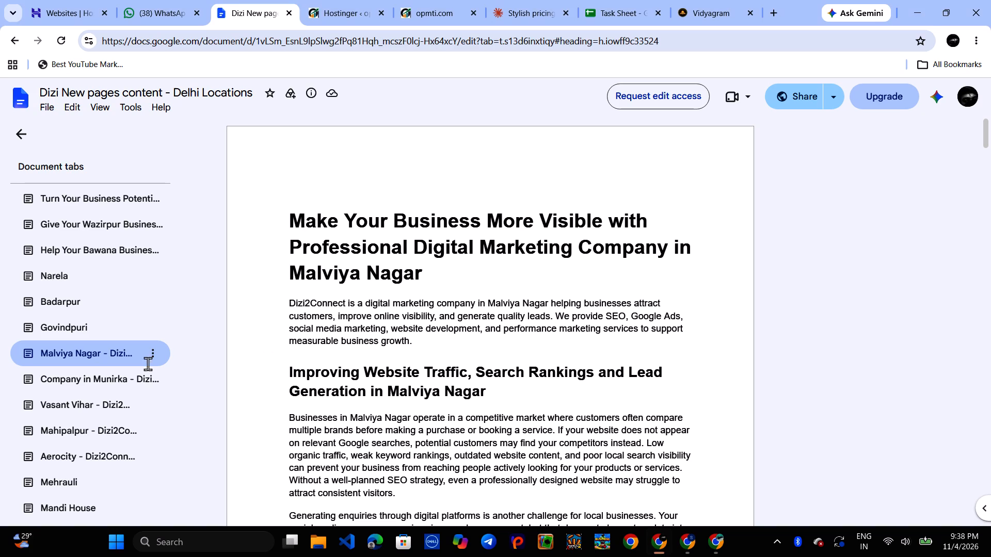
left_click(71, 487)
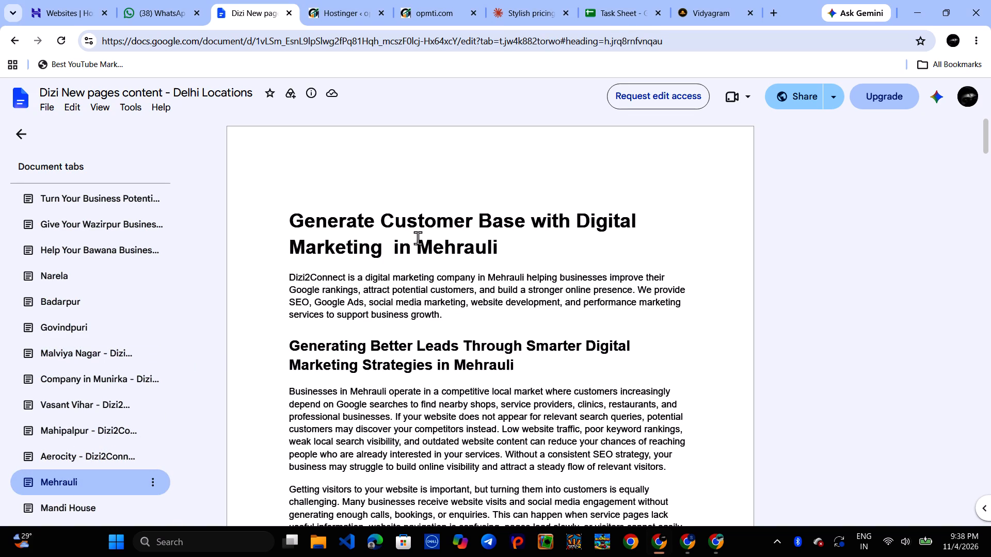
left_click_drag(415, 247, 526, 247)
key("ctrl+c")
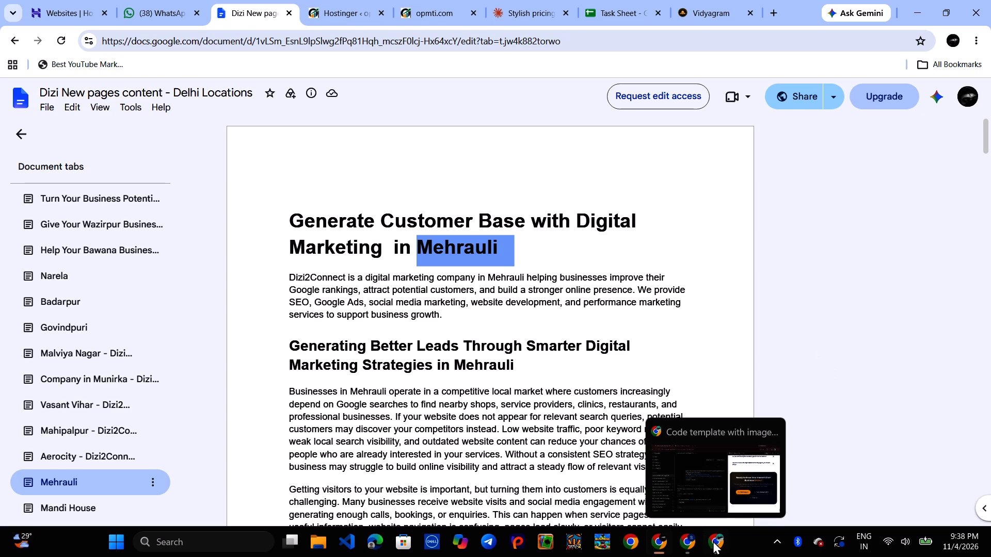
left_click(689, 543)
scroll(739, 385, "up", 4)
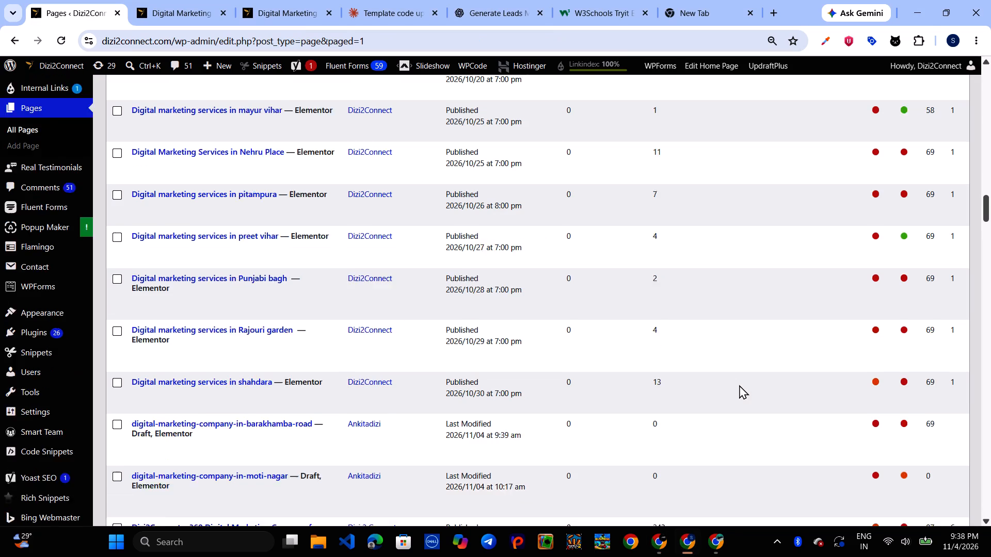
scroll(739, 385, "up", 6)
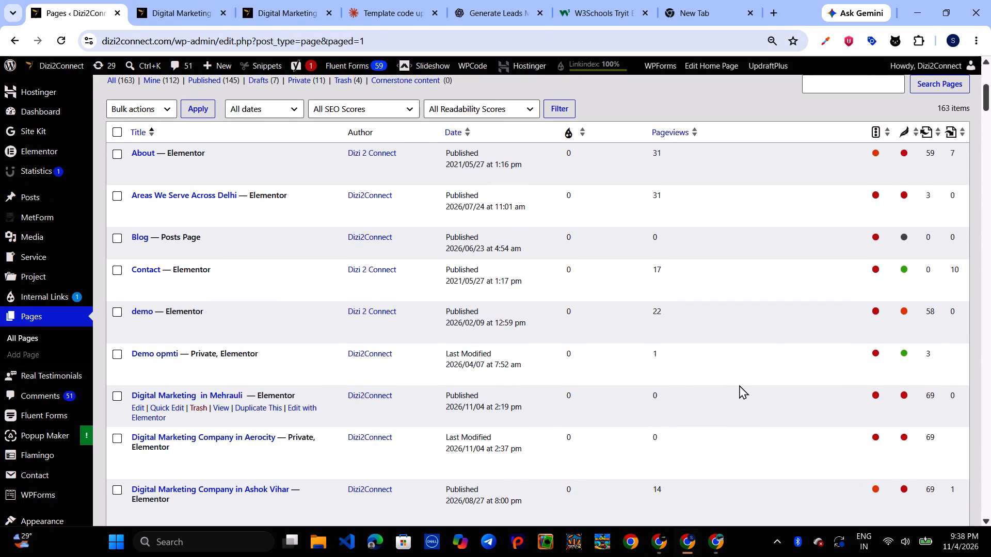
scroll(798, 263, "up", 3)
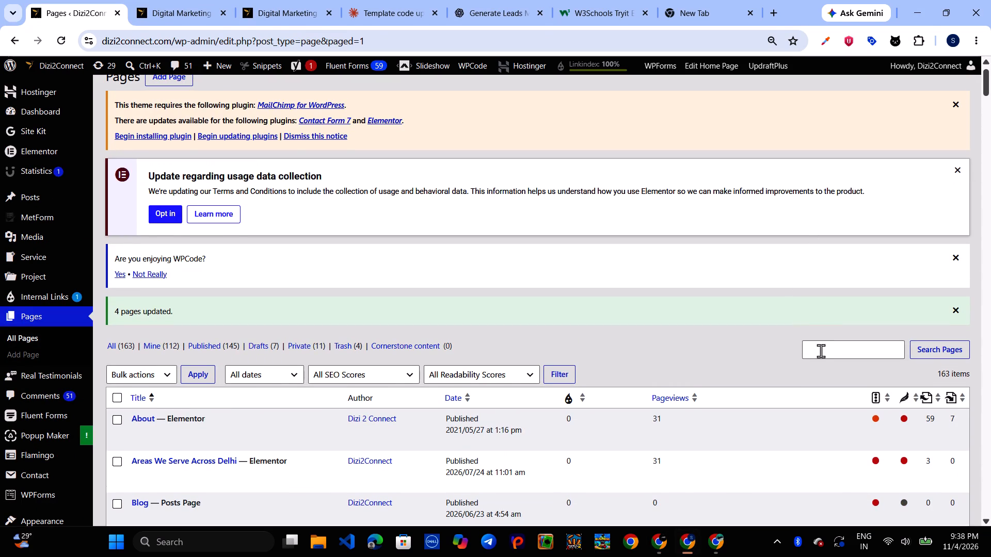
left_click(821, 351)
key("ctrl+v")
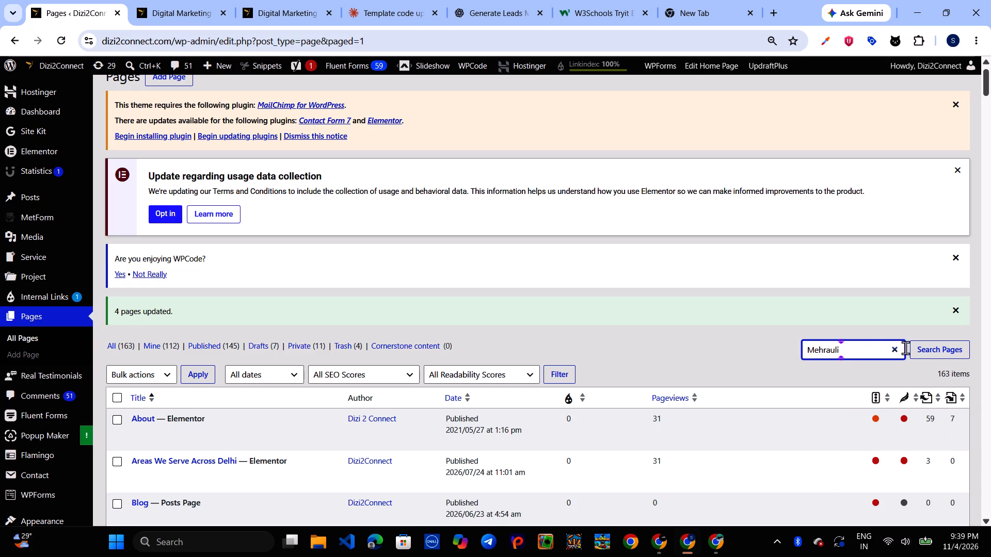
left_click(920, 344)
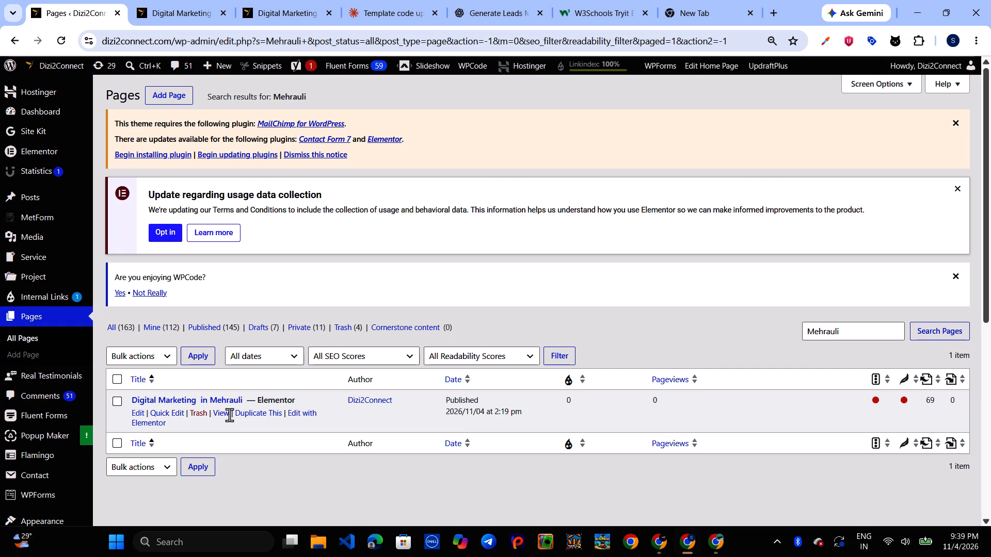
Quick-edit the "Digital Marketing in Mehrauli" page to make it Private, and update it.
left_click(175, 415)
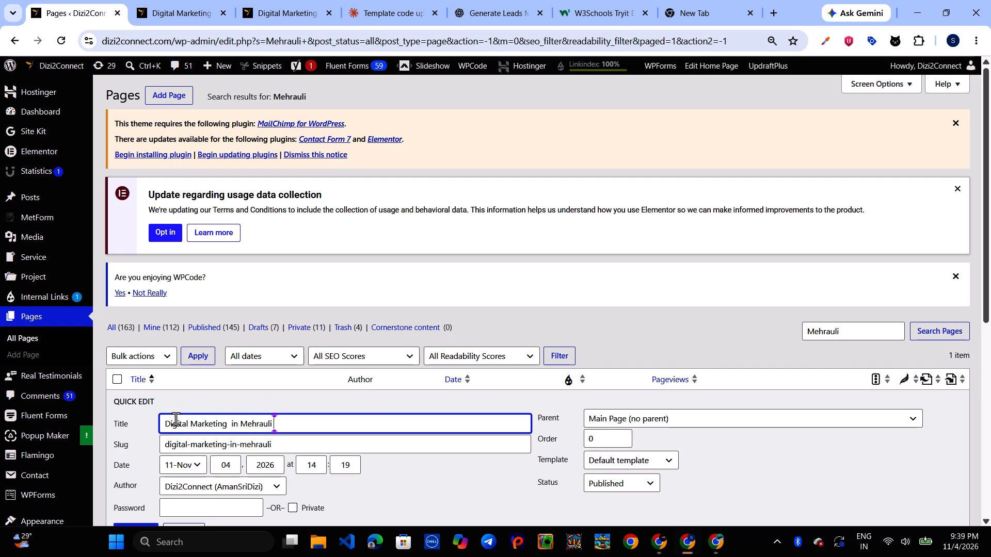
scroll(188, 459, "down", 1)
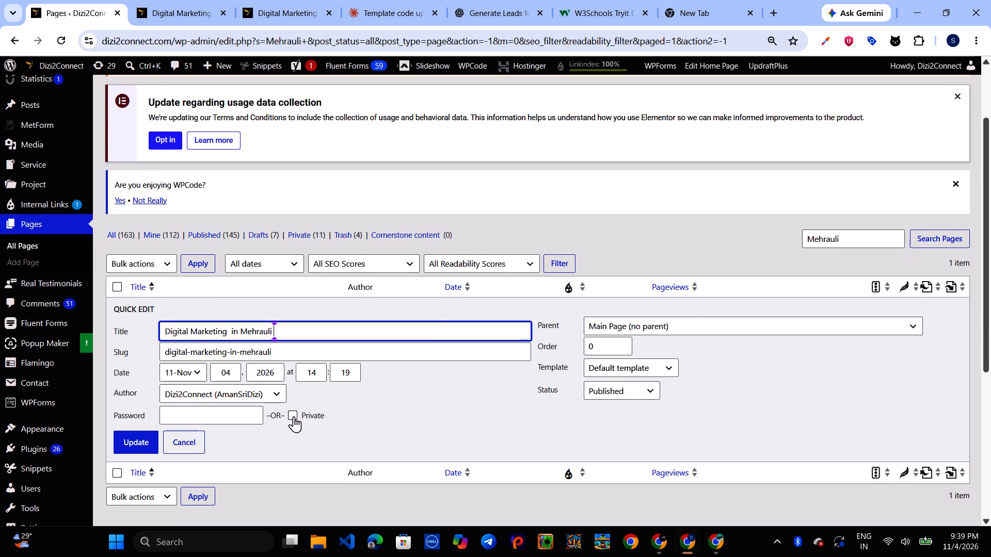
left_click(294, 416)
left_click(136, 439)
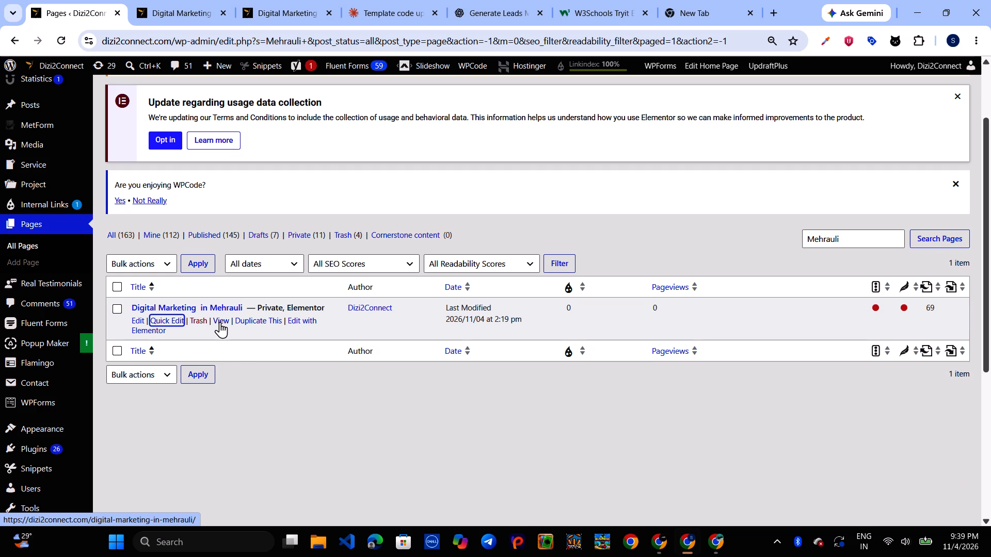
View the Mehrauli page in a new tab, dismiss its popup form, and check the open Munirka draft preview.
right_click(220, 322)
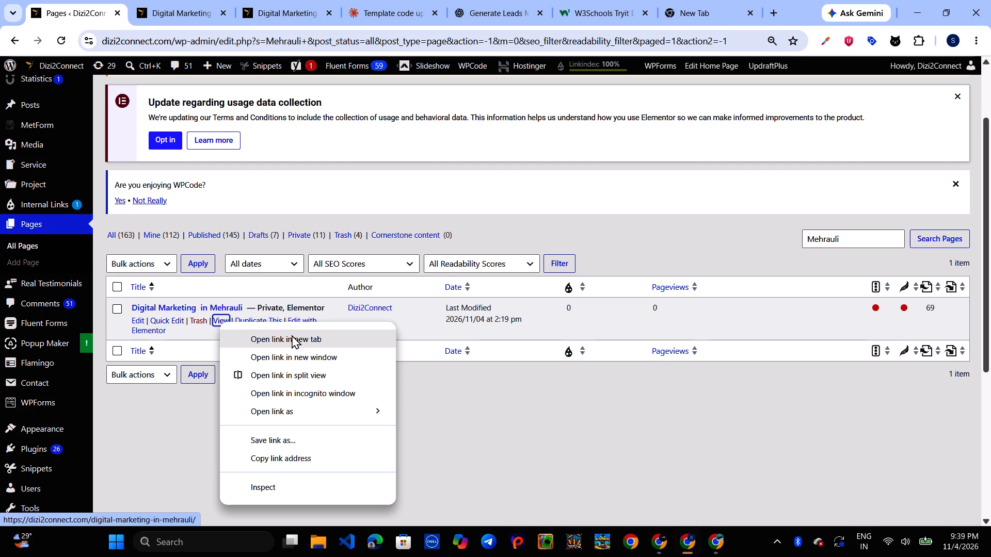
left_click(292, 335)
left_click(241, 10)
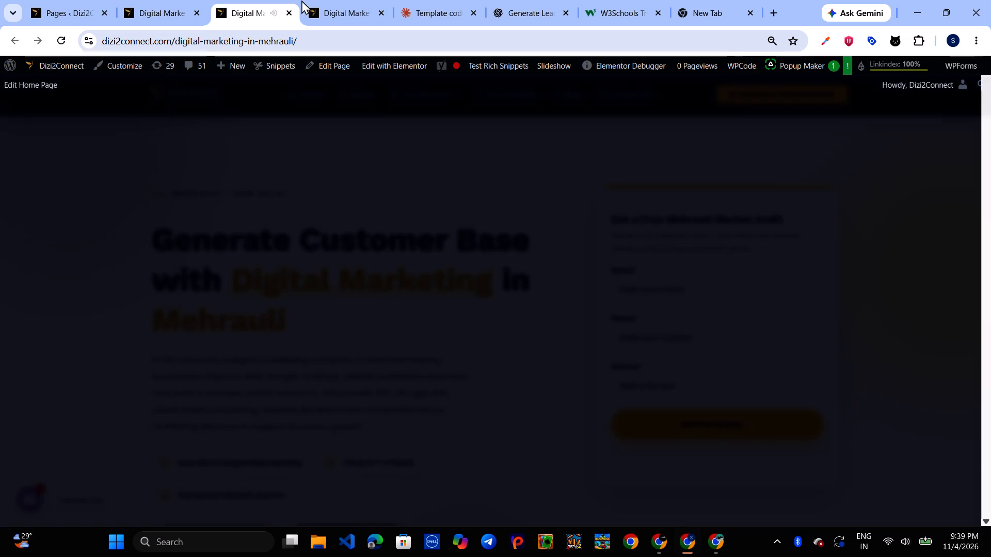
left_click(604, 138)
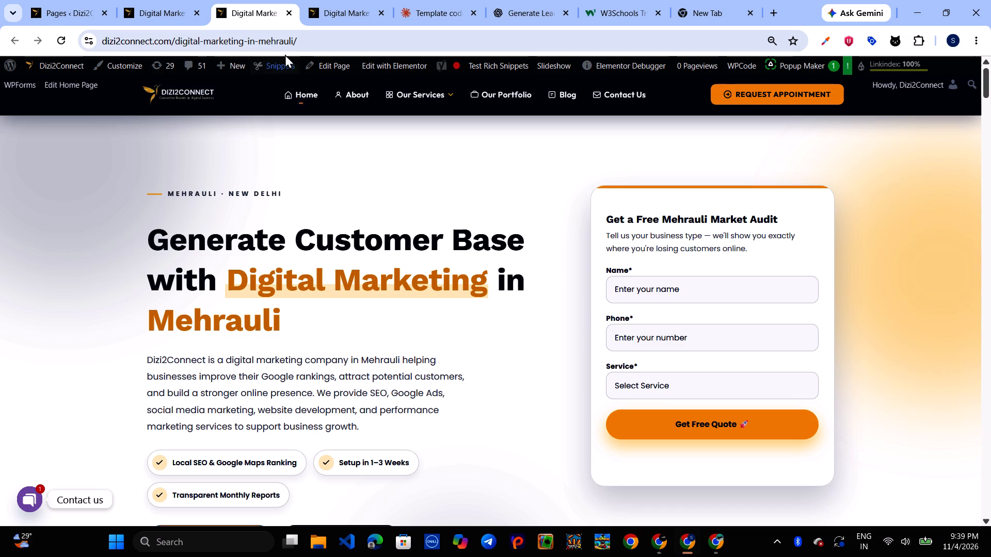
left_click(167, 0)
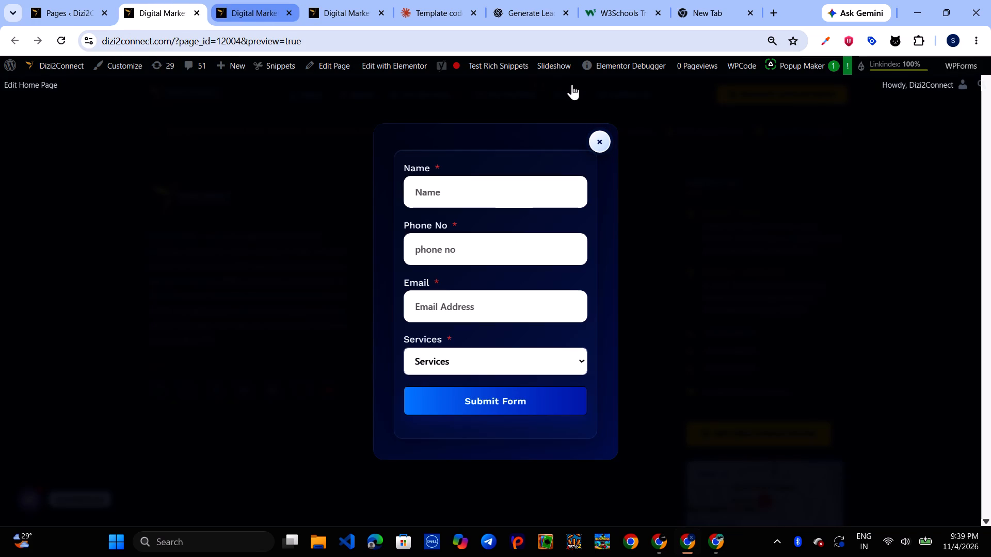
scroll(287, 211, "up", 3)
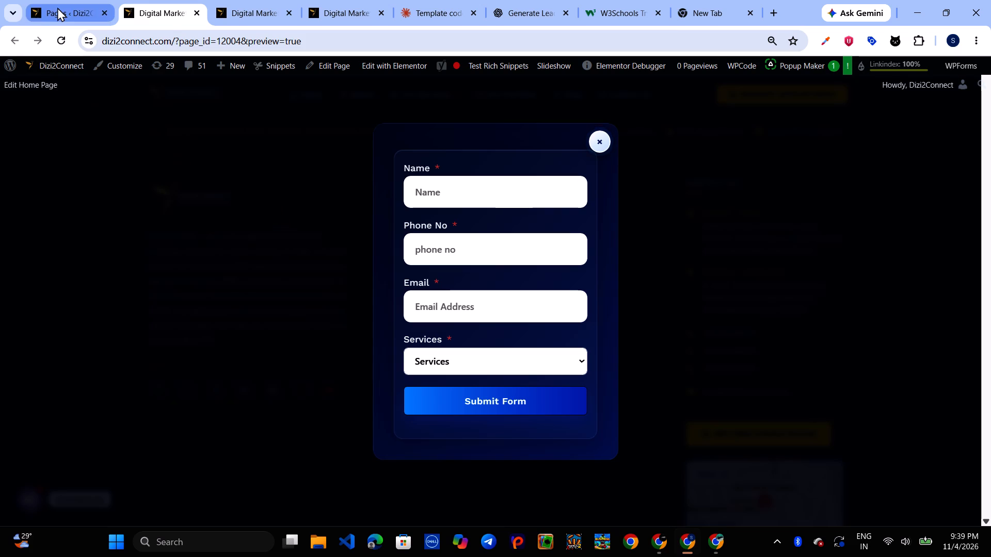
Filter the WordPress pages list to Private pages and review which Delhi location pages it contains.
left_click(57, 7)
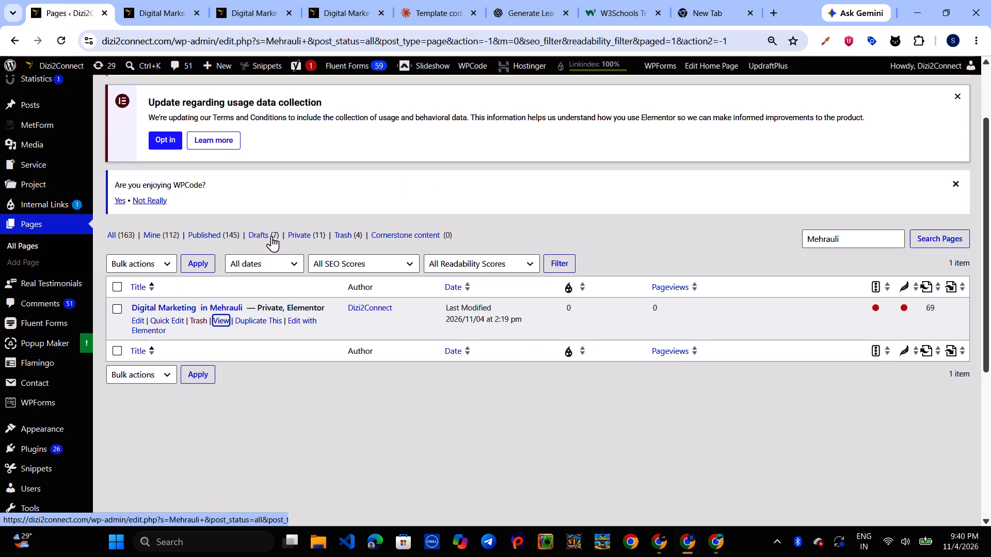
left_click(298, 233)
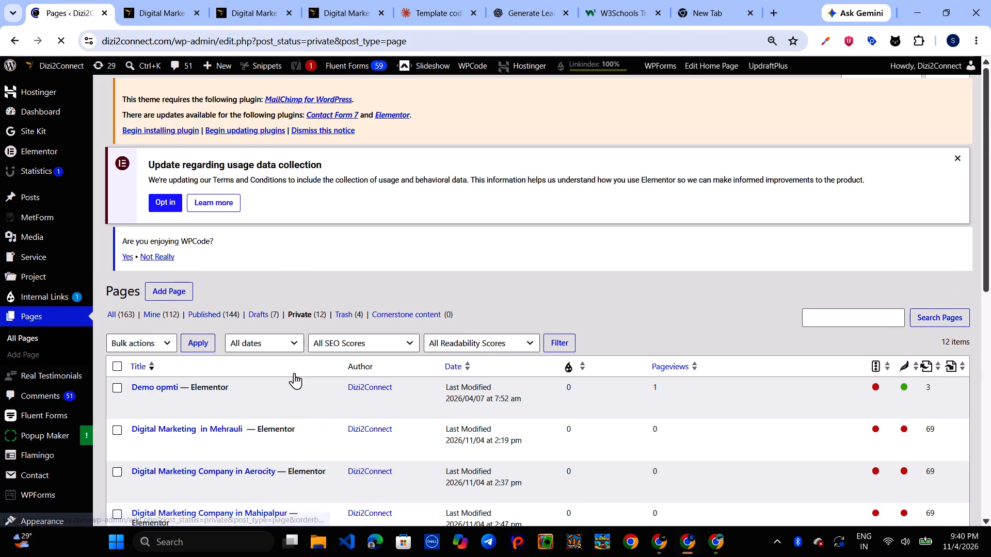
scroll(294, 373, "down", 4)
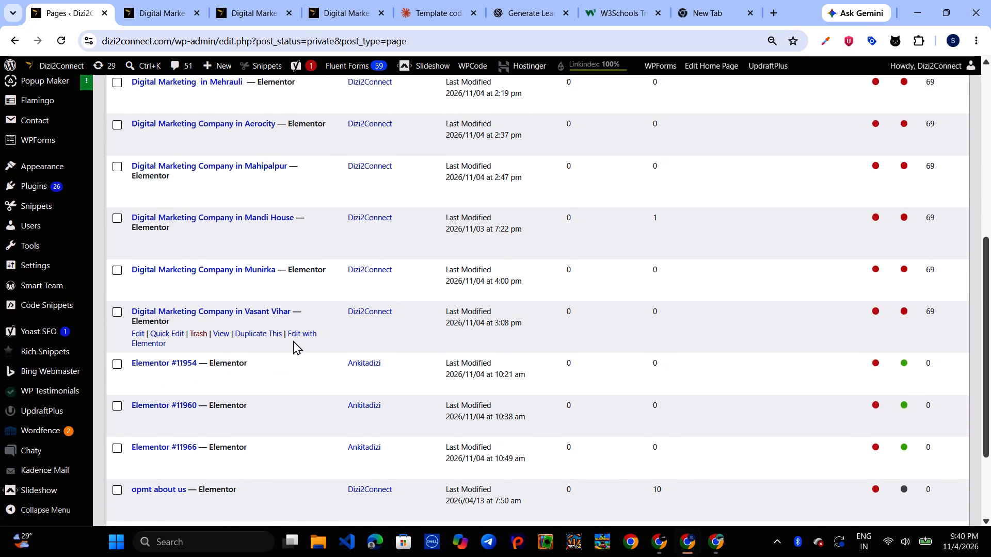
scroll(293, 340, "up", 3)
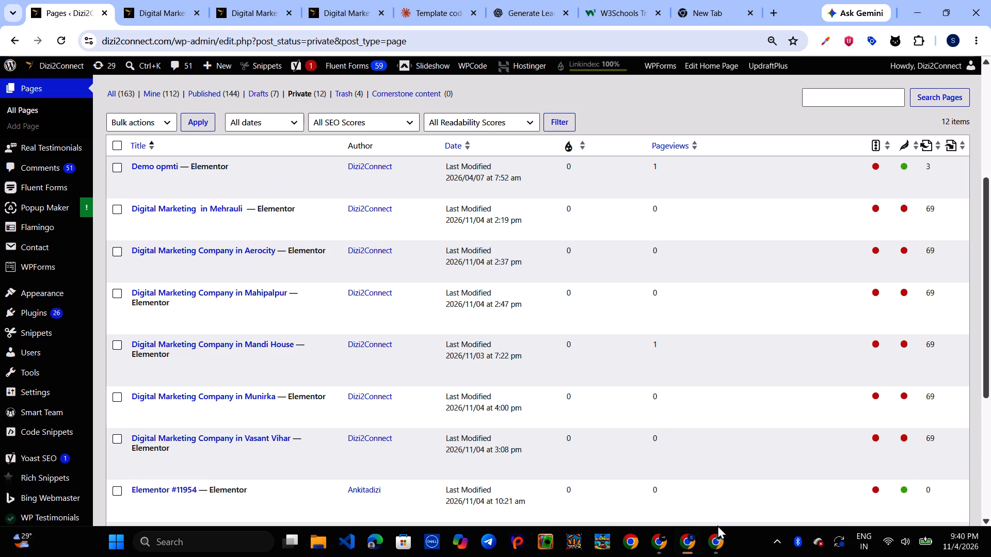
left_click(649, 542)
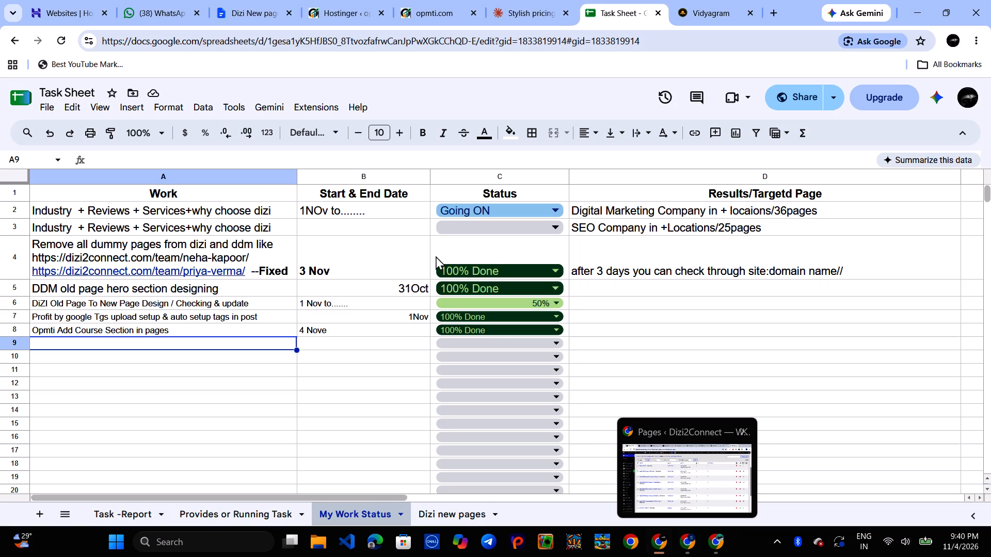
left_click(240, 6)
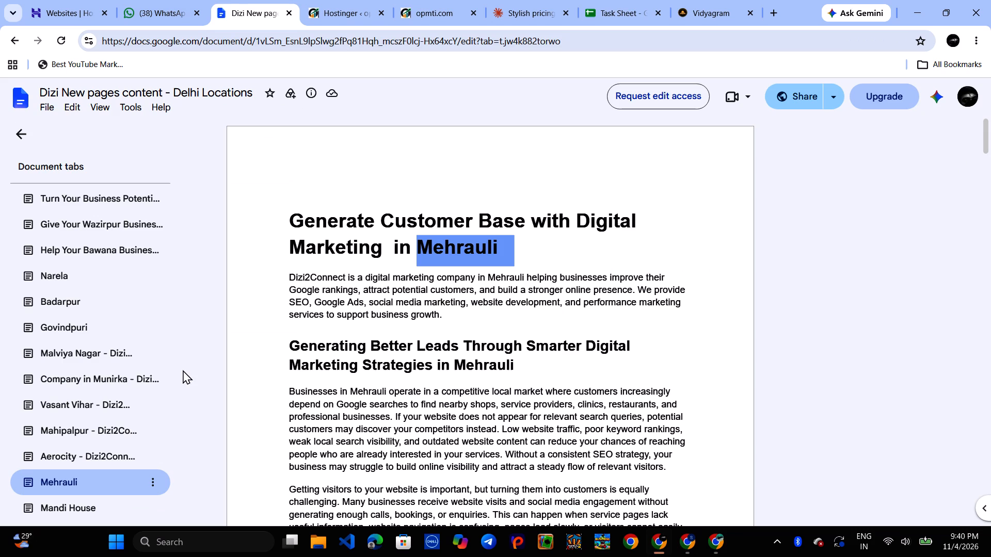
left_click_drag(577, 222, 578, 227)
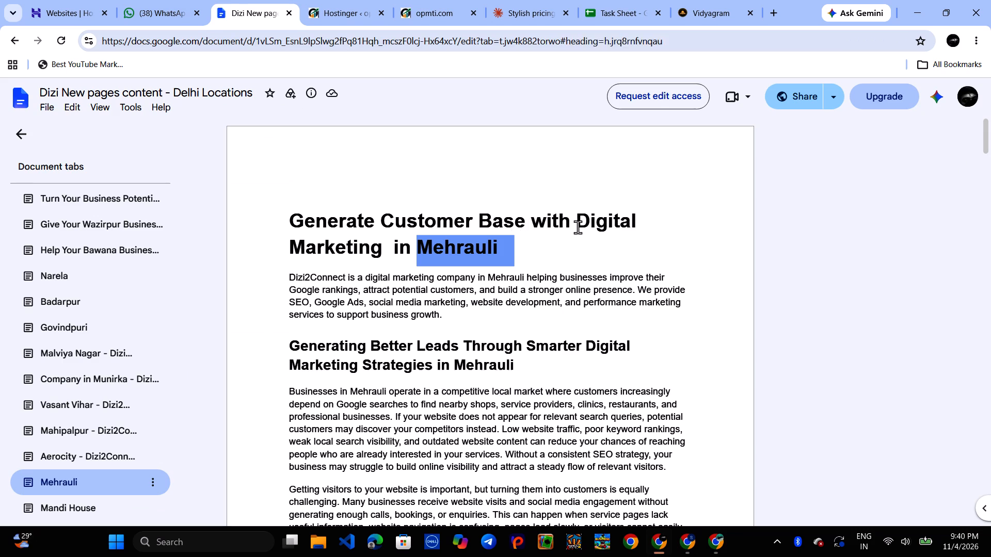
left_click_drag(578, 227, 580, 239)
key("ctrl+c")
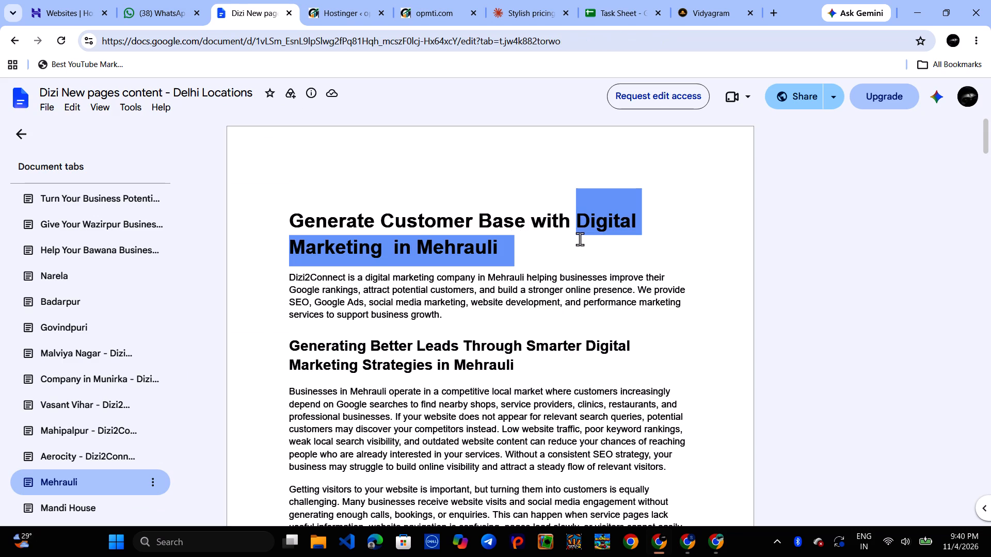
left_click(601, 0)
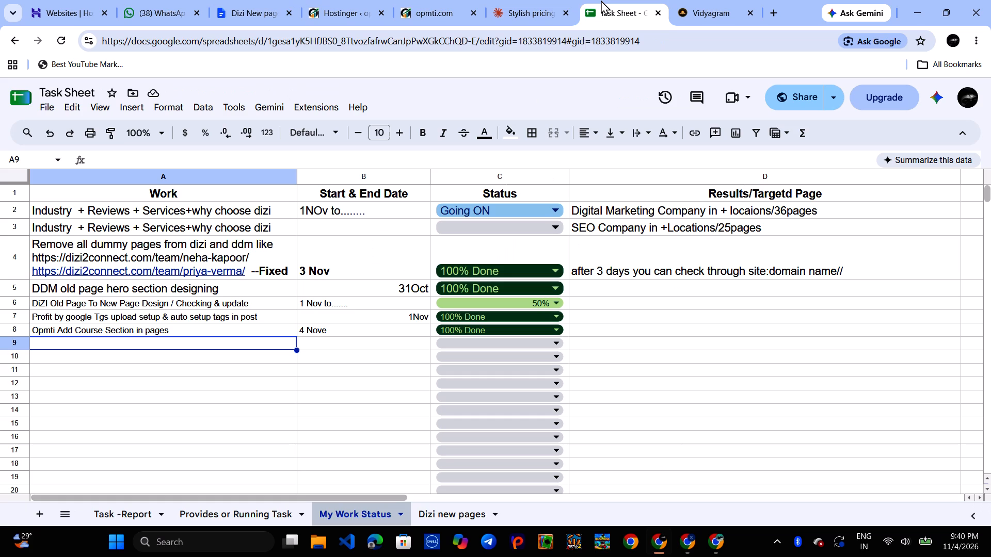
key("ctrl+v")
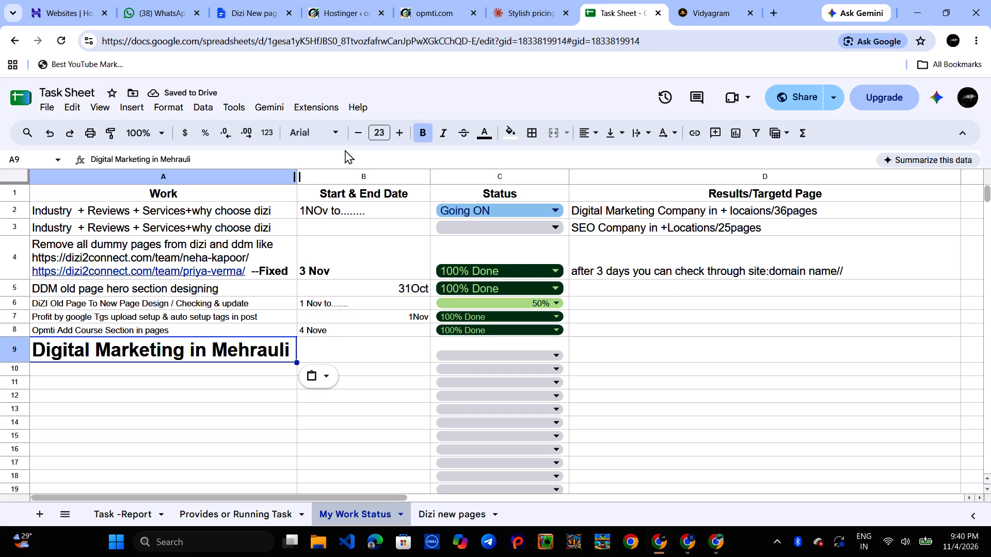
Reduce the Mehrauli entry in A9 to font size 11 and remove its bold formatting.
double_click(363, 134)
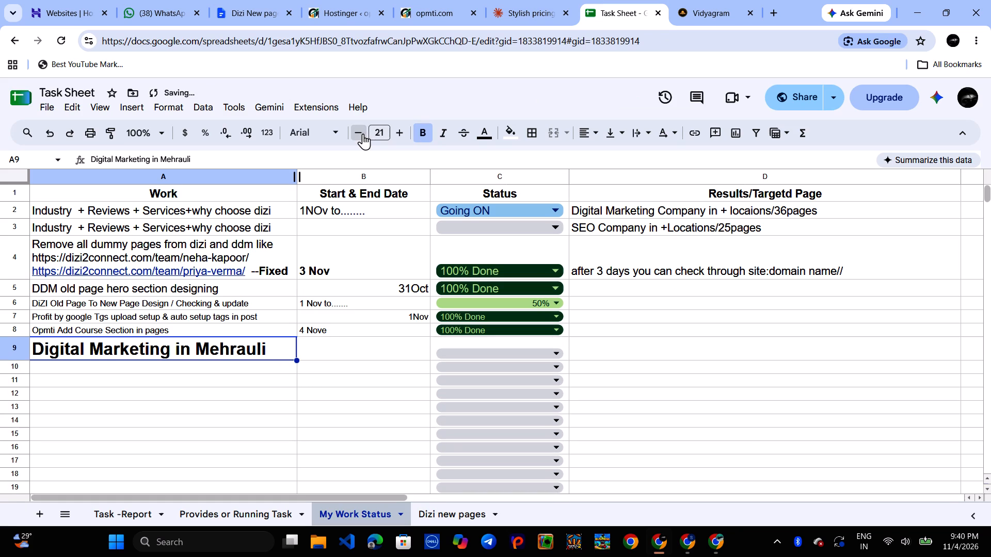
triple_click(363, 134)
triple_click(363, 134)
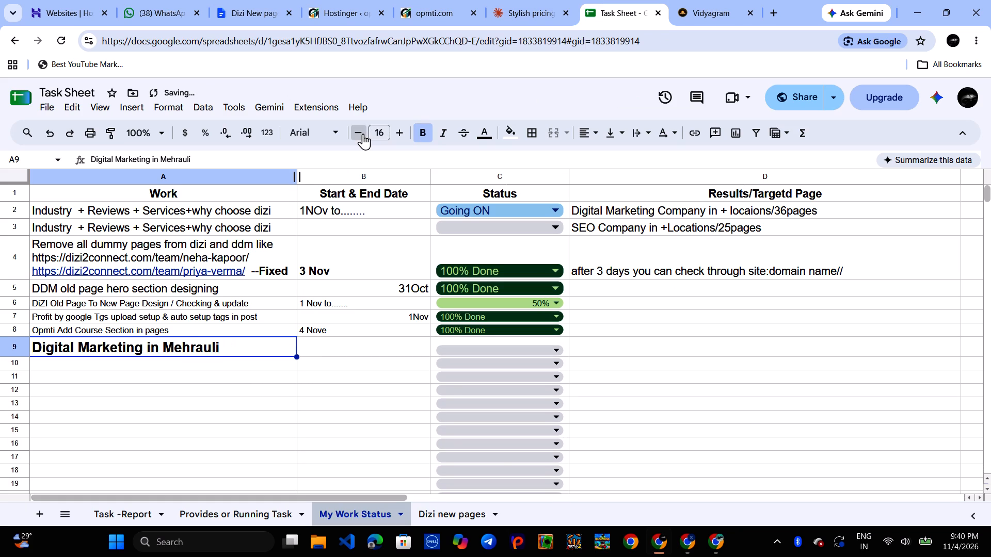
left_click(363, 134)
left_click(363, 134)
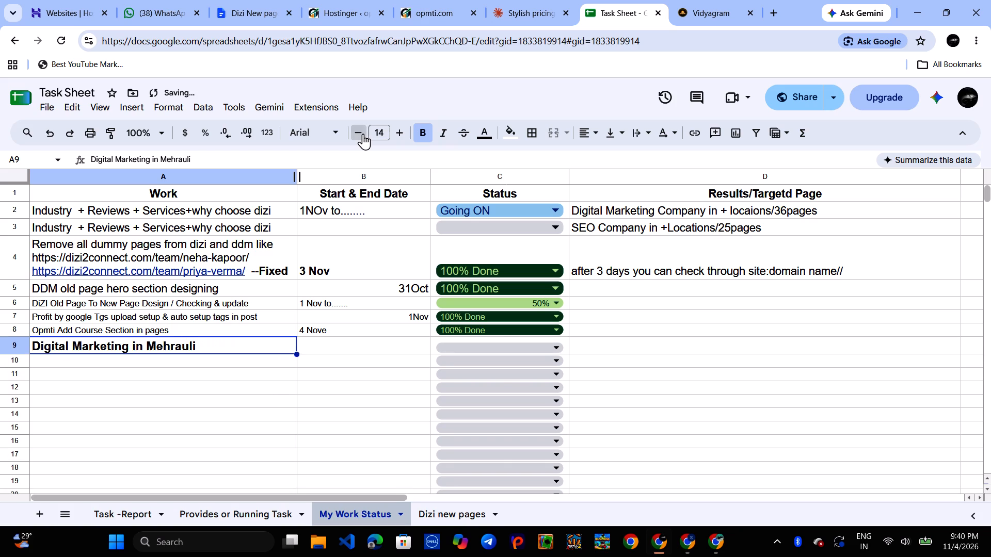
left_click(428, 133)
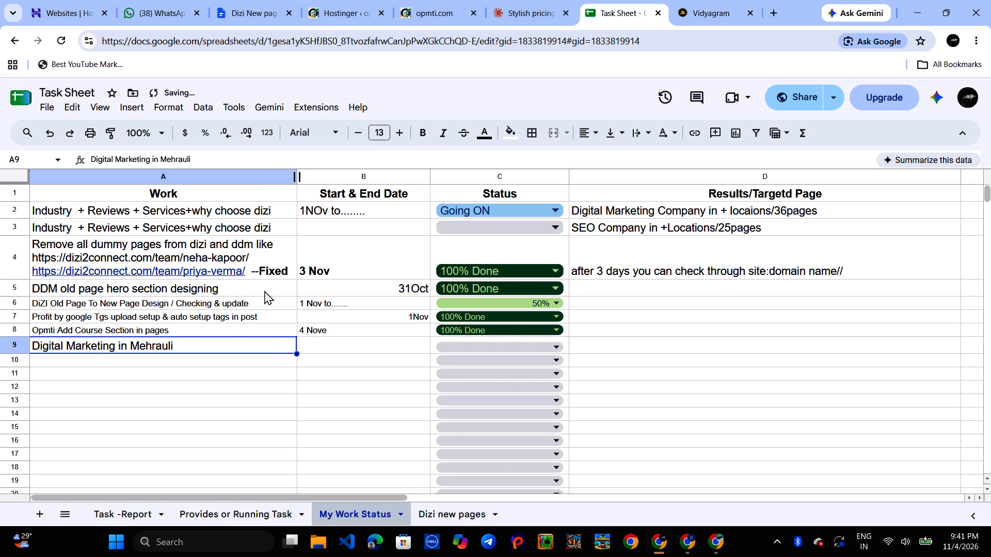
left_click(357, 136)
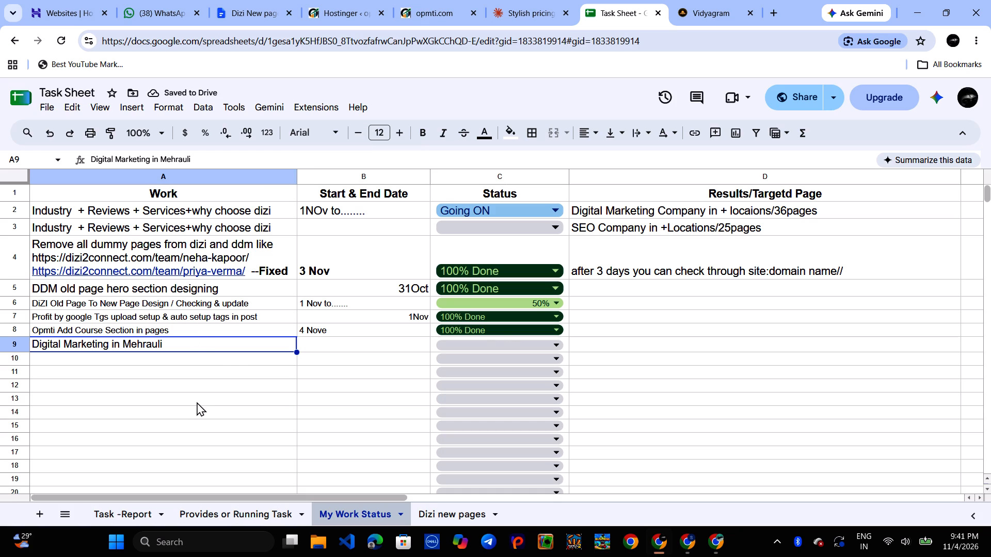
left_click(360, 139)
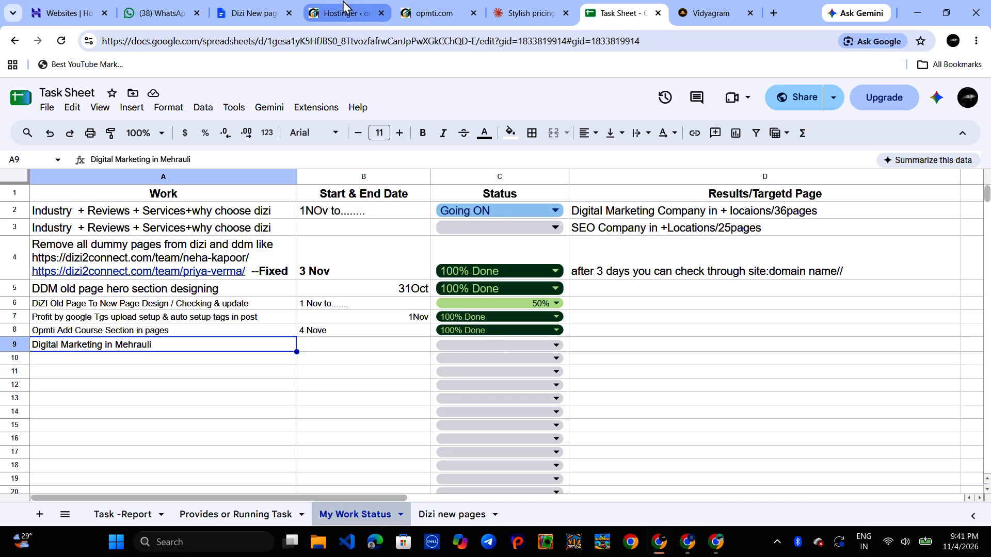
Copy "Digital Marketing Company in Mandi" from the heading of the document's Mandi House tab into cell A10 of the Task Sheet.
left_click(259, 3)
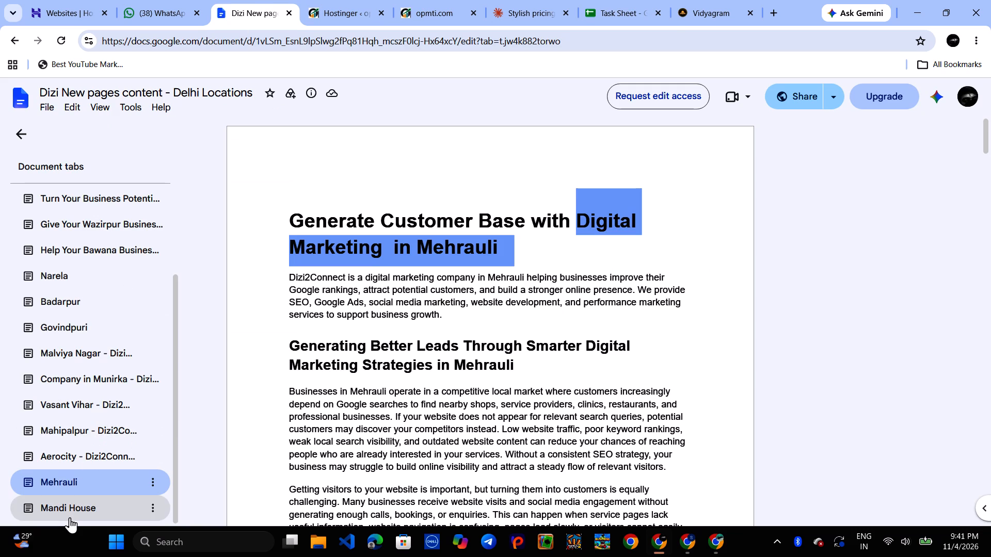
left_click(69, 517)
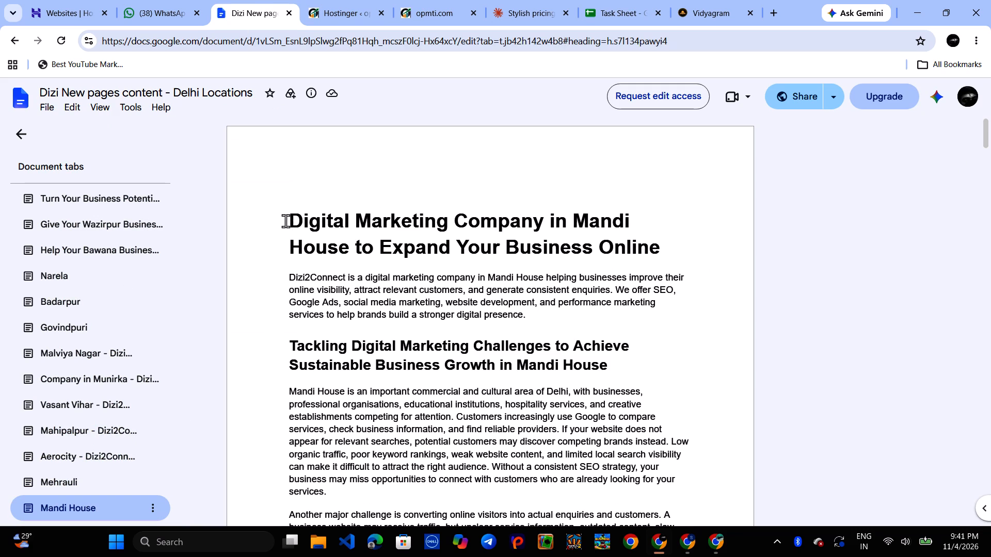
left_click_drag(285, 221, 637, 222)
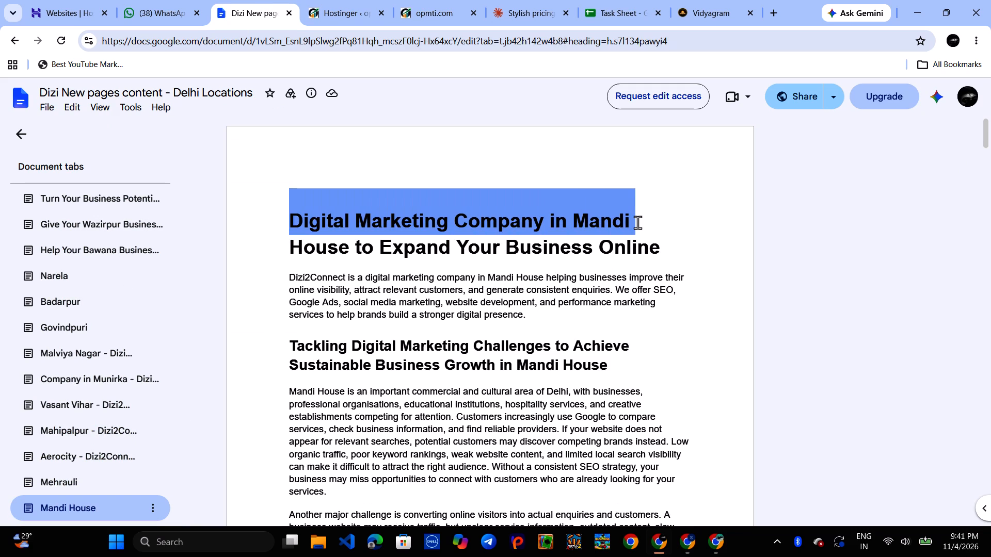
key("ctrl+c")
left_click(629, 7)
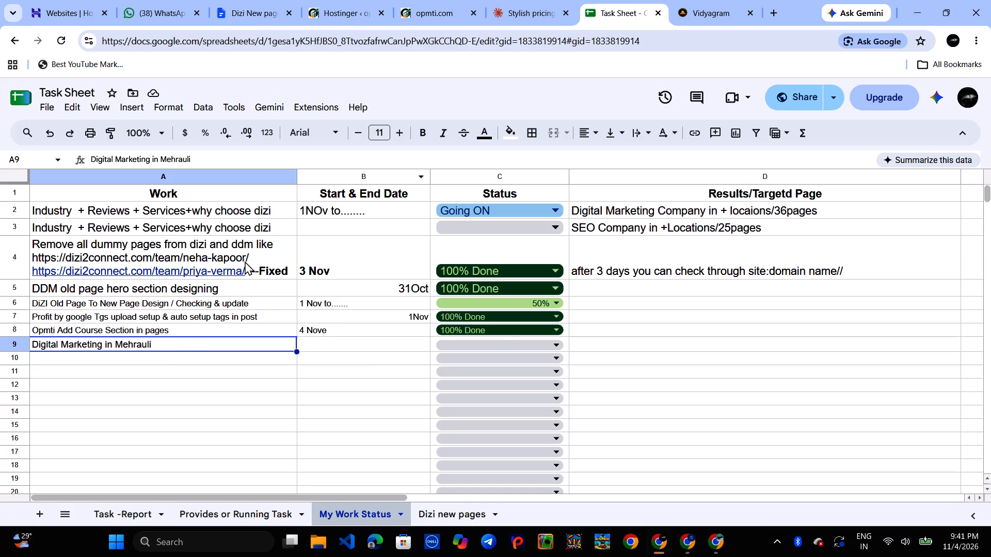
left_click(183, 356)
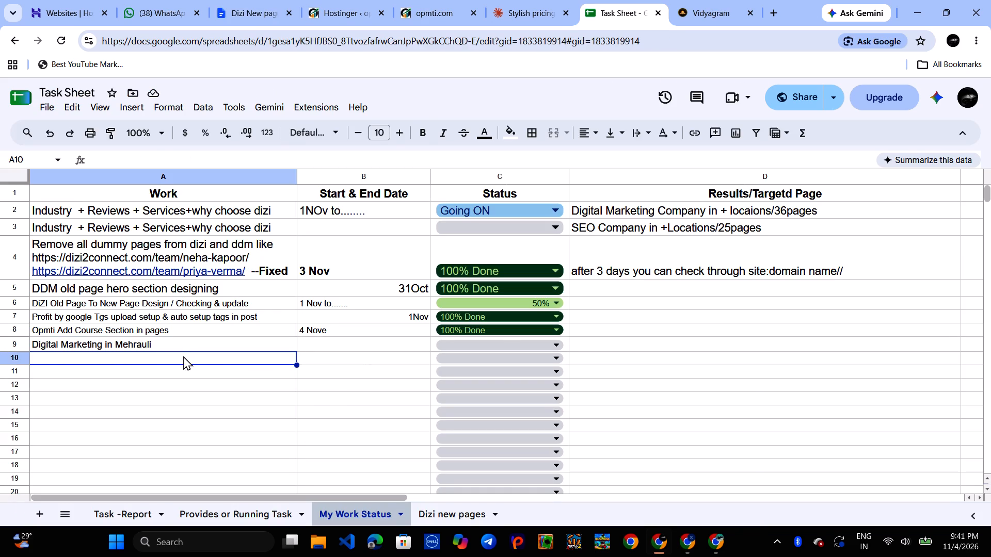
key("ctrl+v")
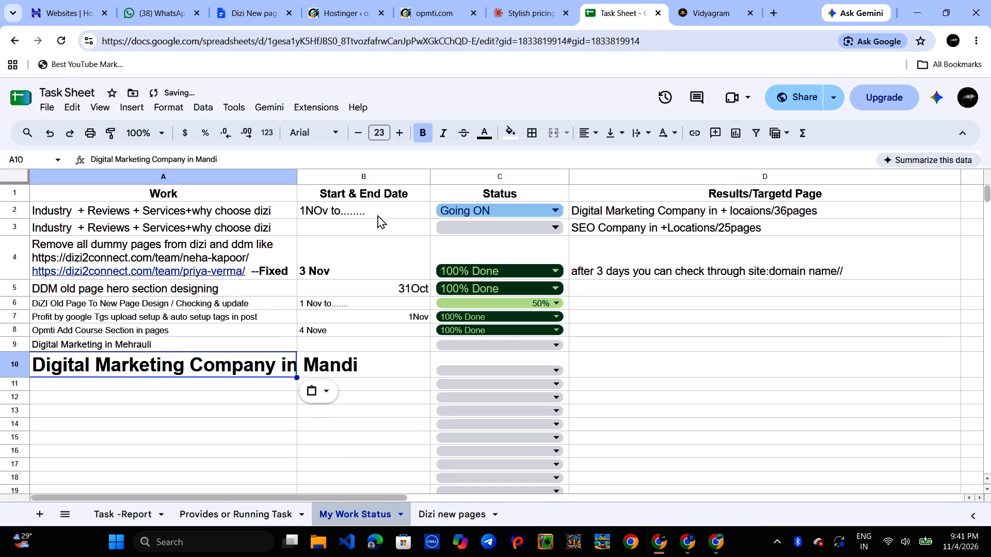
Reduce the Mandi entry in A10 to font size 11 and remove its bold formatting.
triple_click(356, 130)
double_click(356, 130)
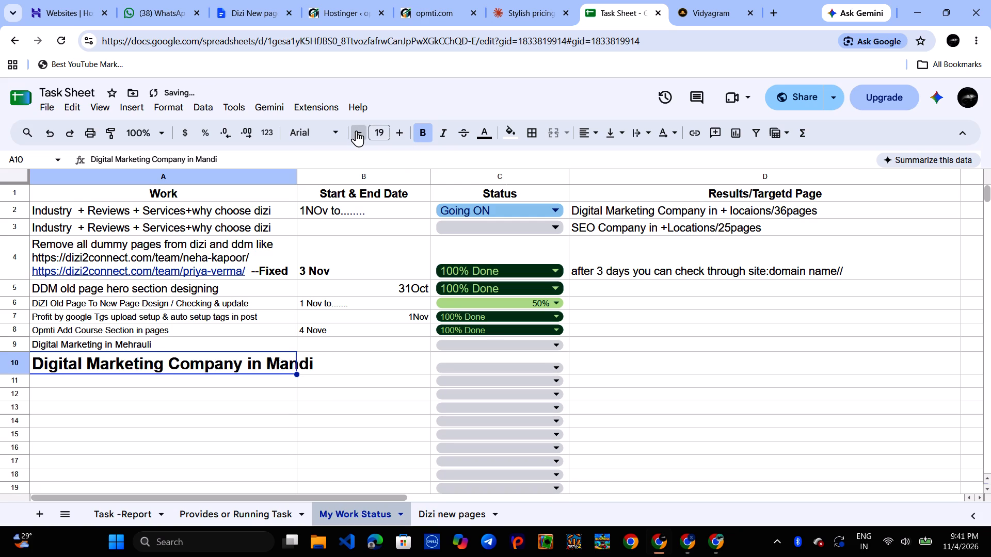
double_click(356, 130)
left_click(356, 130)
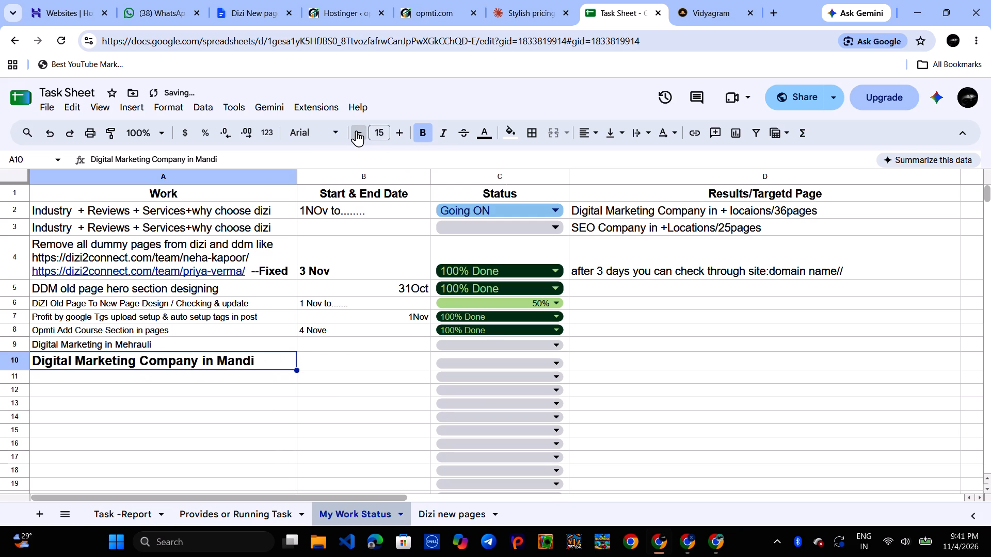
left_click(356, 130)
left_click(356, 130)
left_click(356, 130)
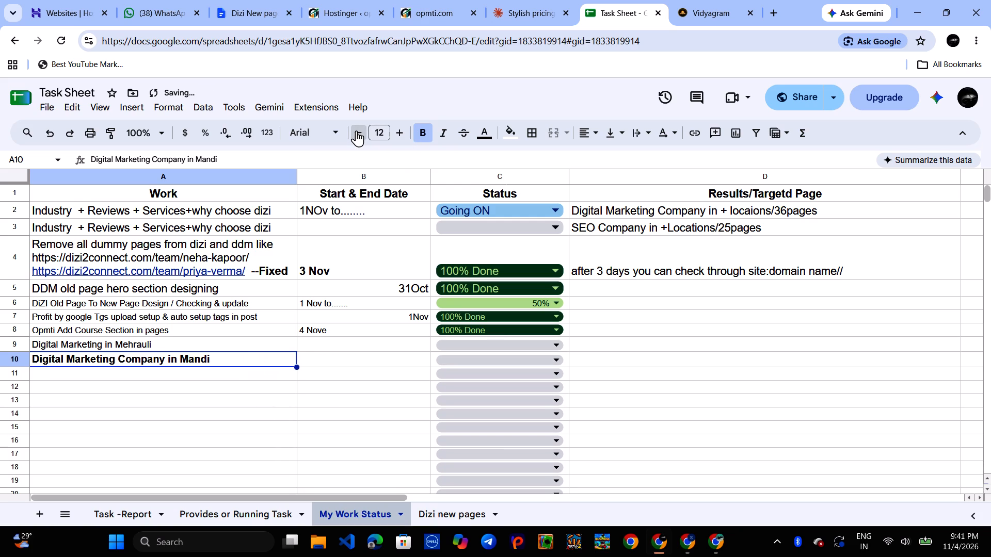
left_click(356, 130)
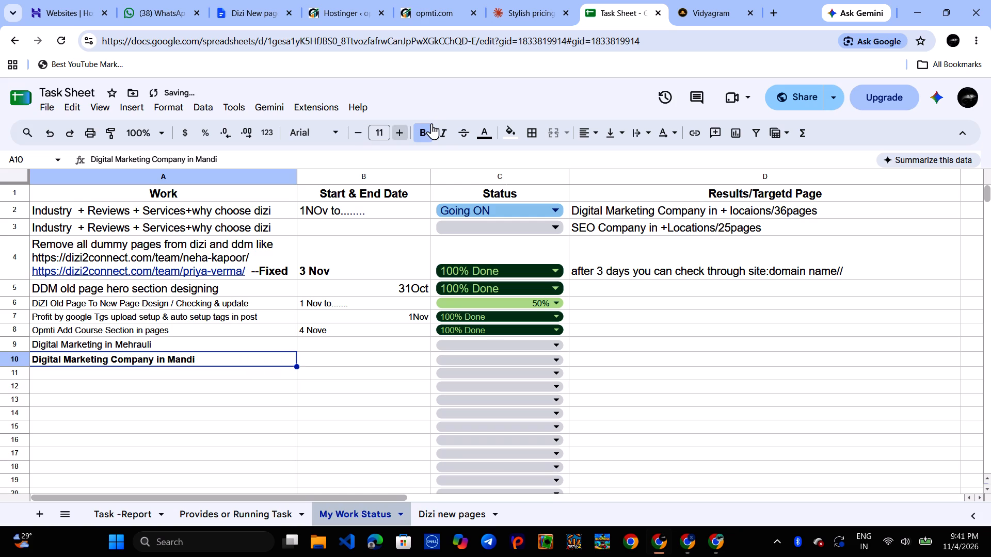
left_click(422, 130)
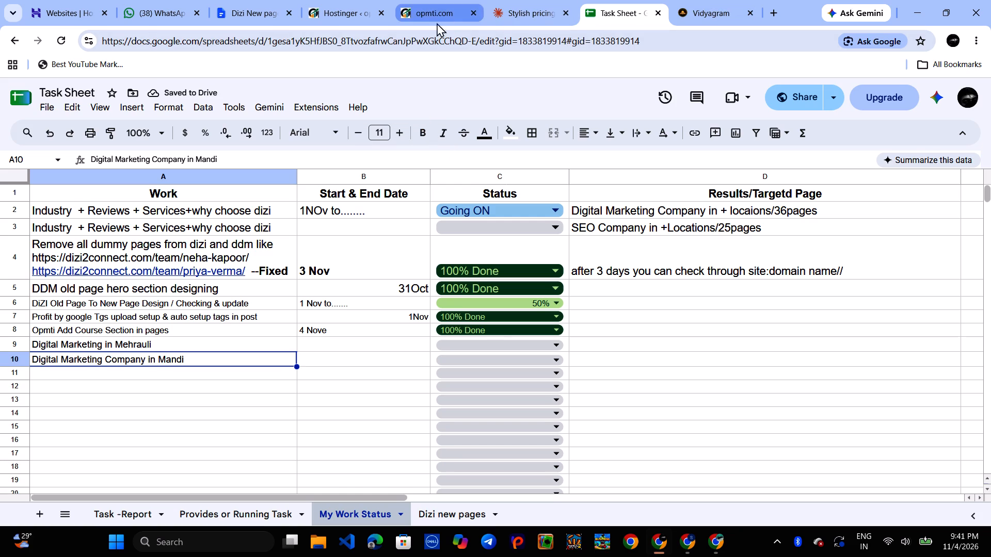
Copy "Digital Marketing Company in Aerocity" from the heading of the document's Aerocity tab into cell A11 of the Task Sheet.
left_click(230, 11)
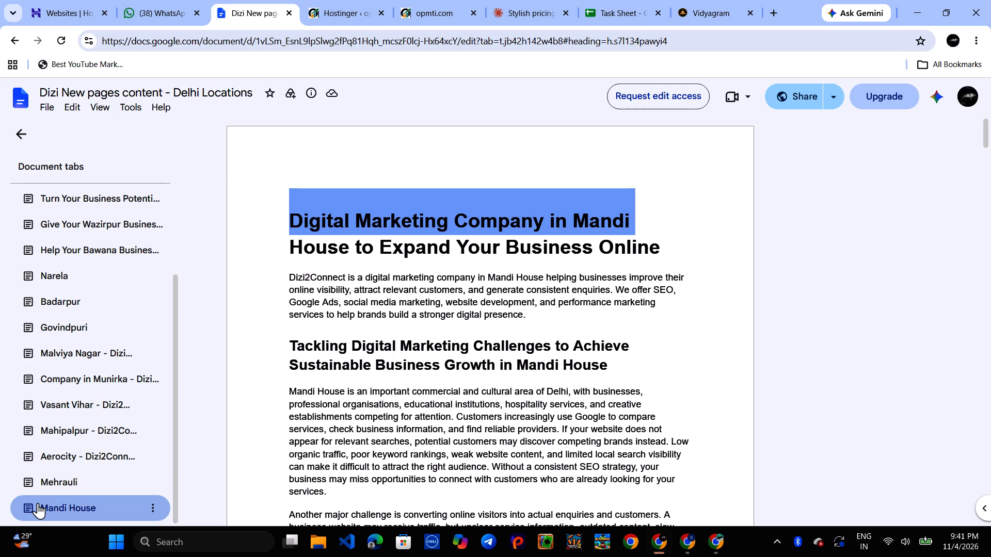
left_click(87, 458)
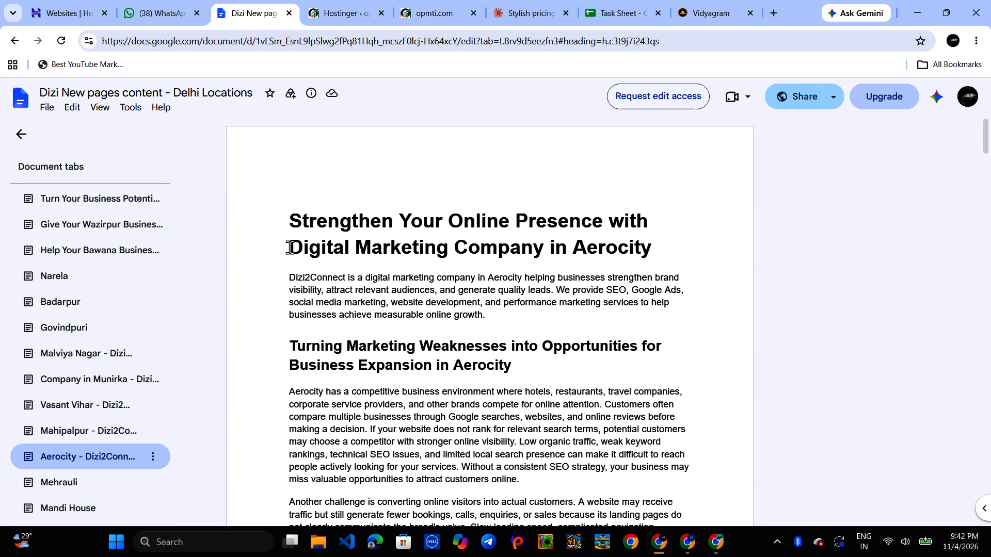
left_click_drag(285, 247, 652, 251)
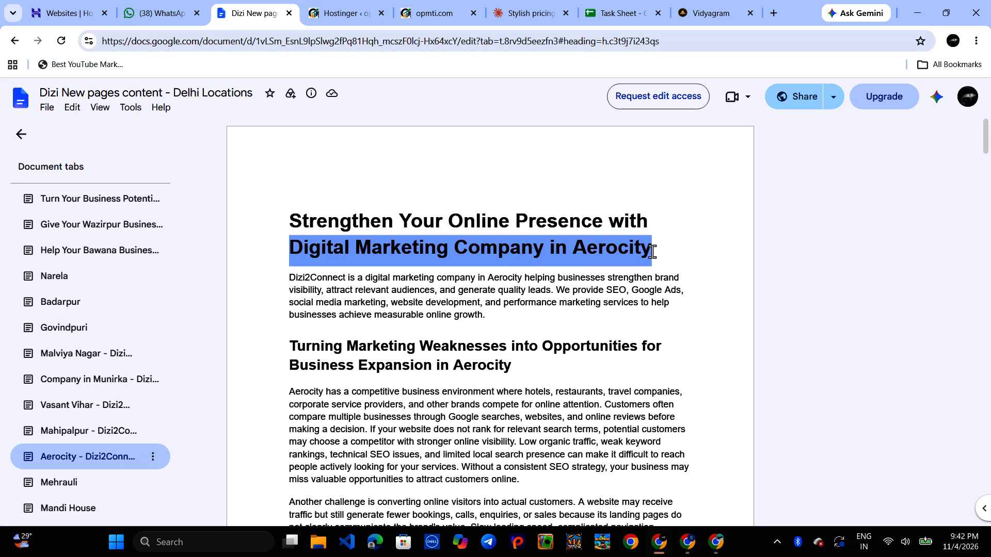
left_click_drag(652, 251, 664, 250)
key("ctrl+c")
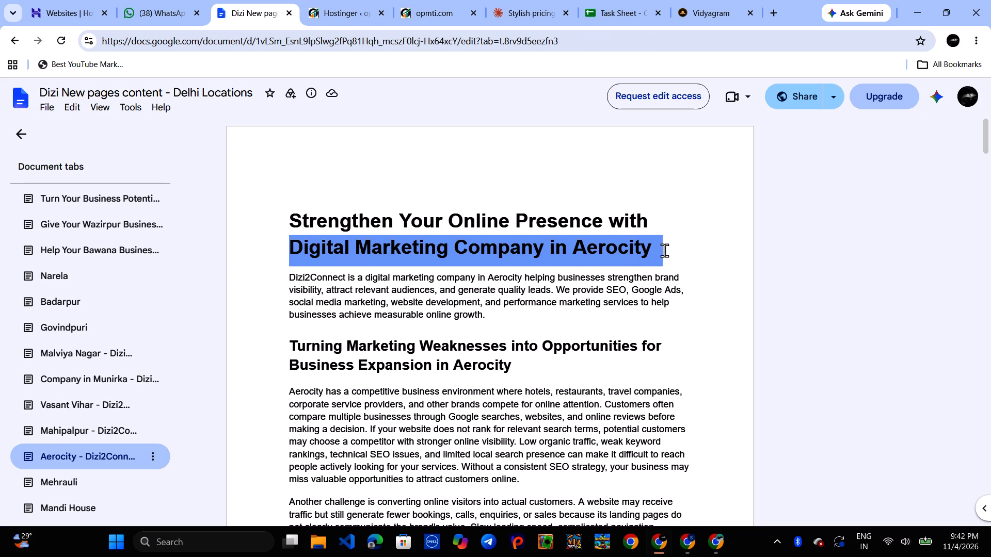
left_click(638, 1)
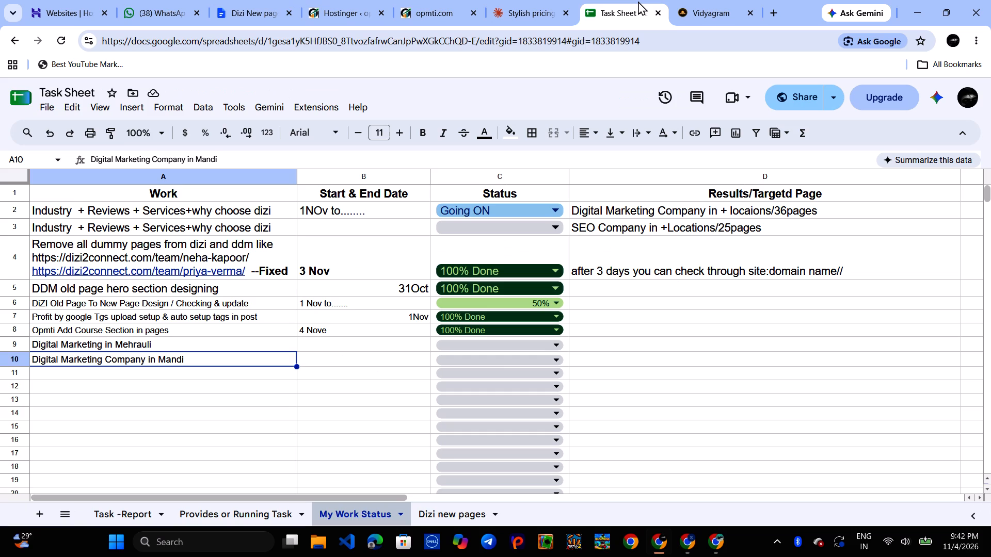
left_click(198, 372)
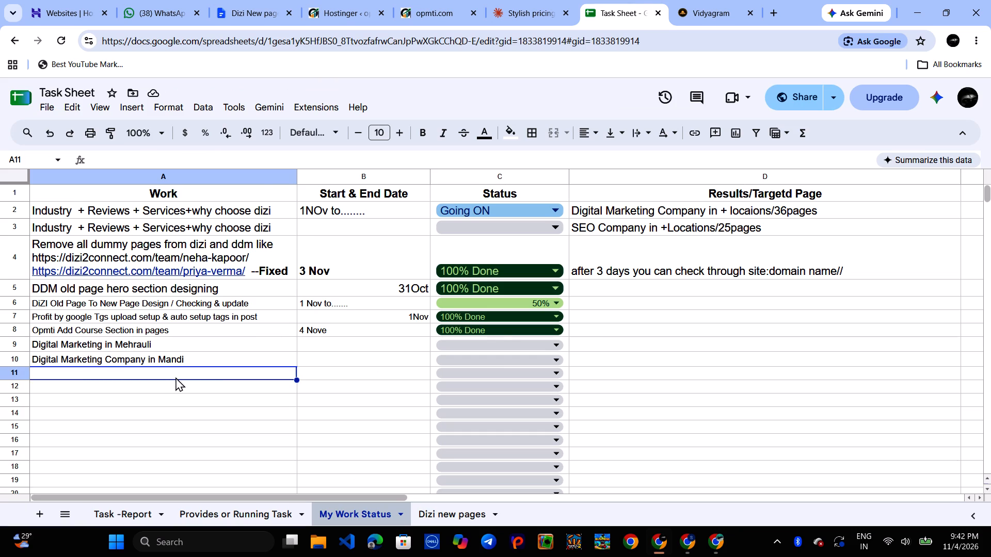
key("ctrl+v")
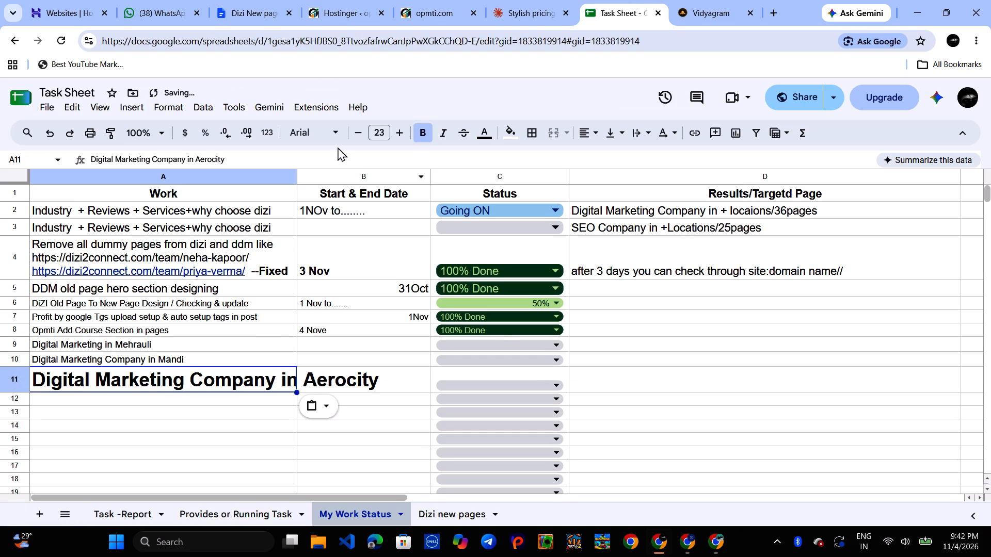
Reduce the Aerocity entry in A11 to font size 11 and remove its bold formatting.
double_click(358, 127)
left_click(358, 127)
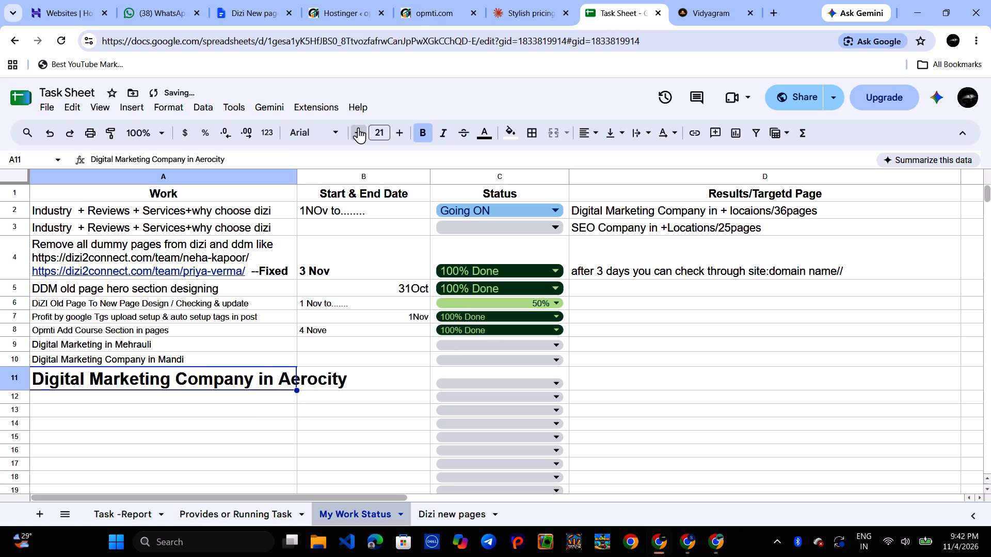
left_click(358, 127)
left_click(358, 127)
left_click(358, 127)
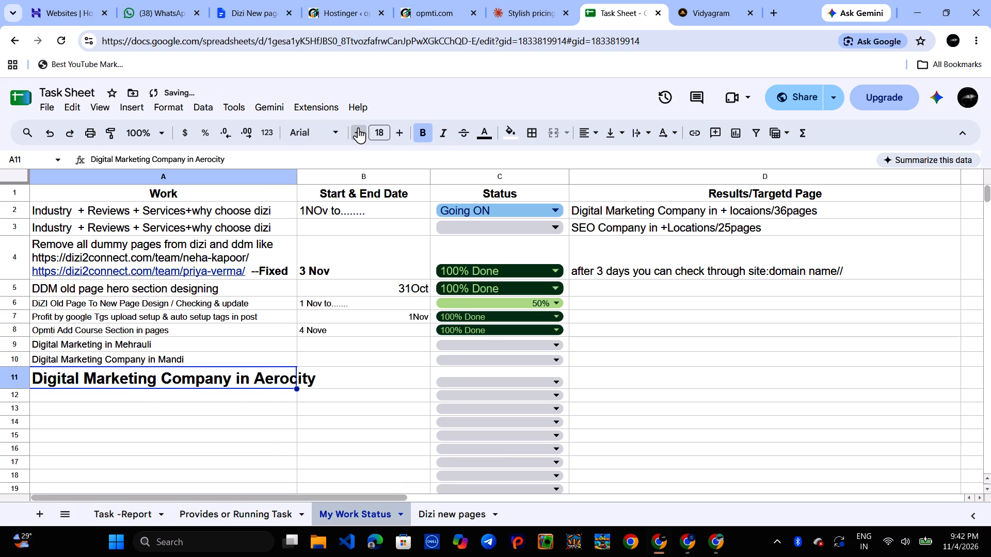
left_click(358, 127)
left_click(358, 127)
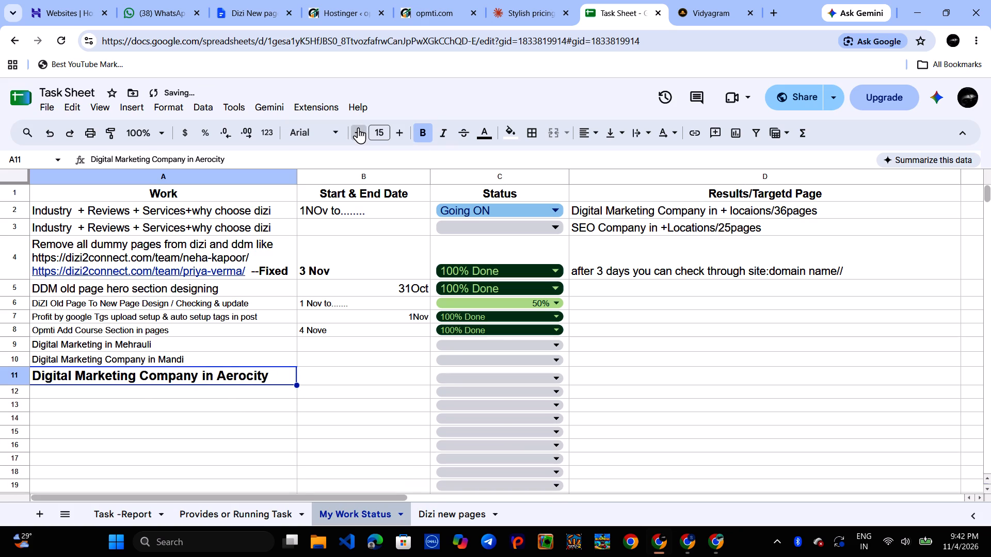
left_click(358, 127)
double_click(358, 127)
left_click(358, 127)
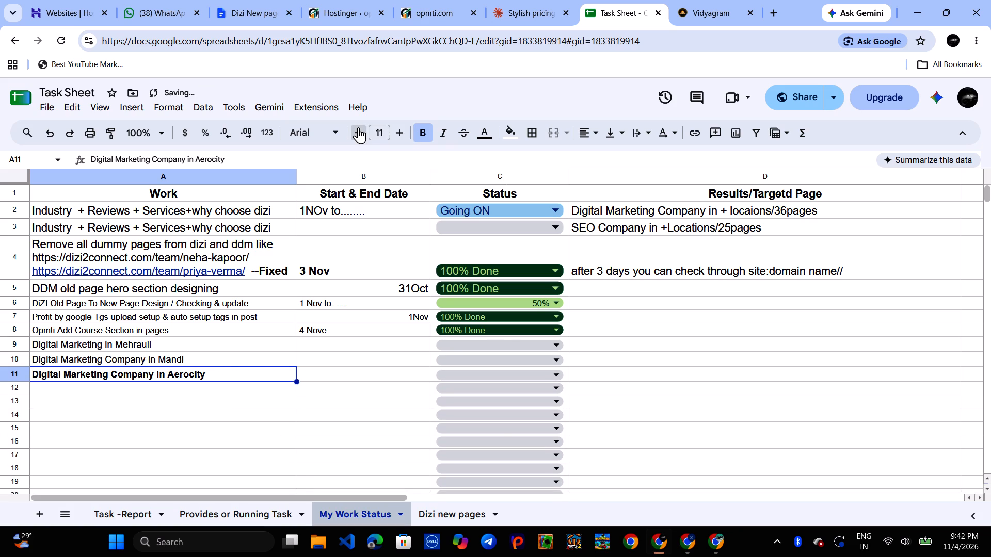
left_click(420, 129)
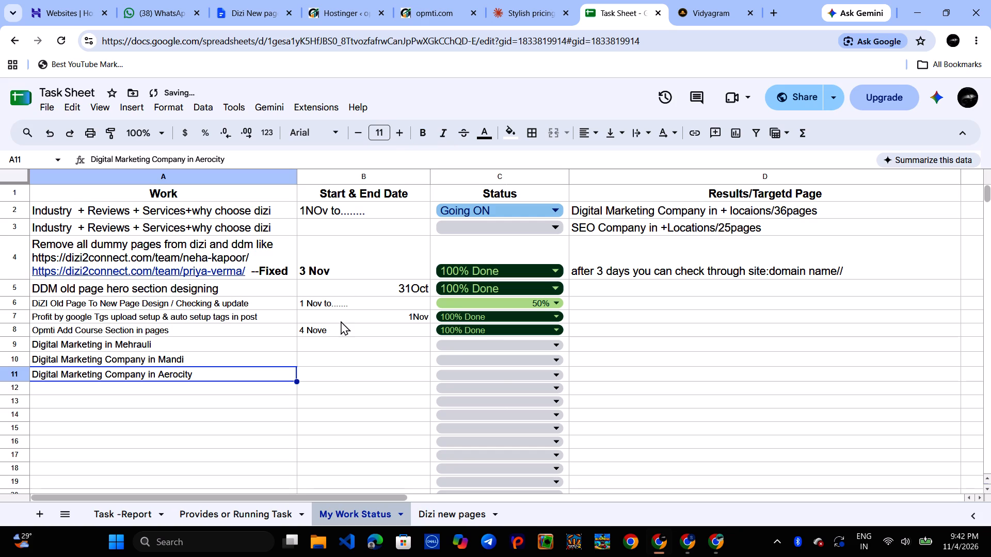
left_click(331, 373)
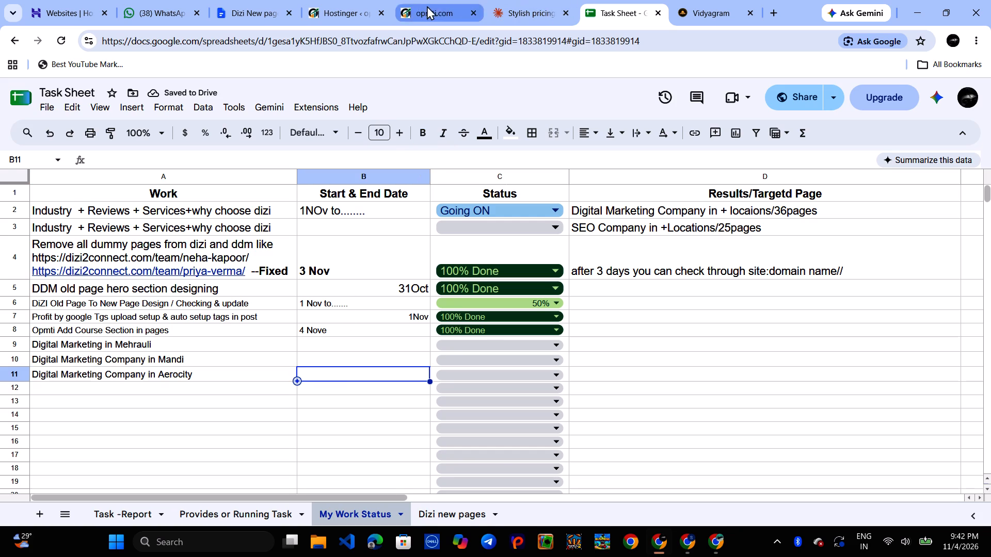
Open the Mahipalpur tab of the Delhi Locations document and move the document's browser tab directly after the Task Sheet's.
left_click(252, 0)
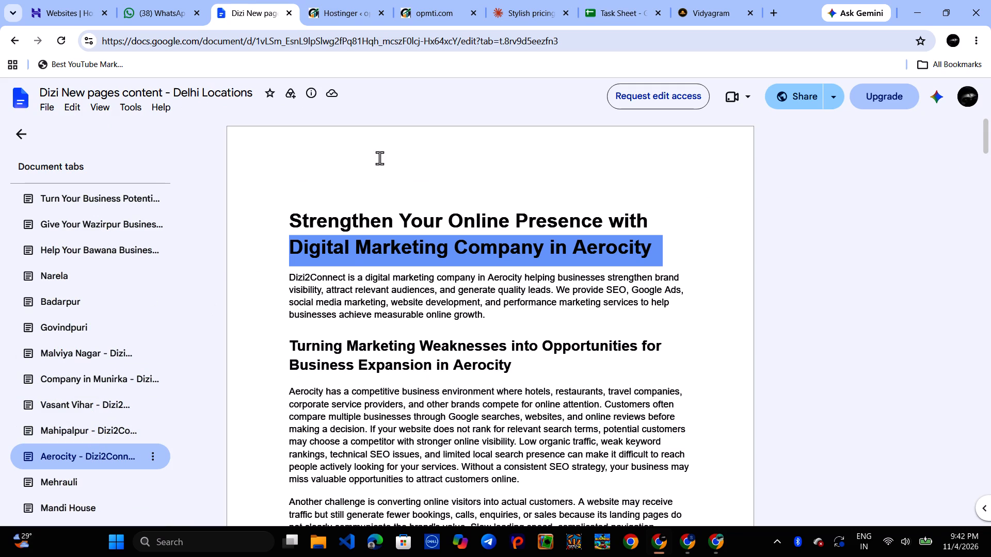
left_click(97, 438)
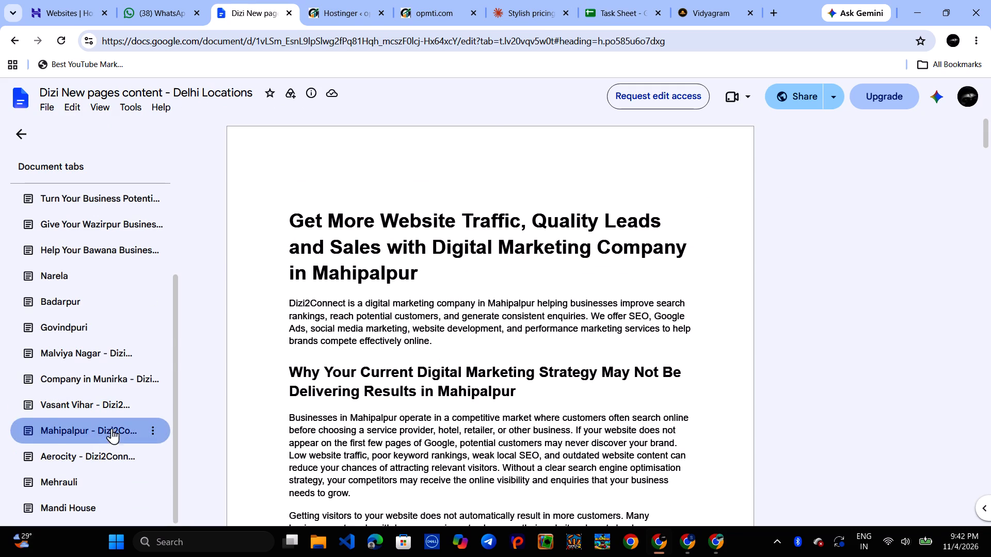
left_click(610, 20)
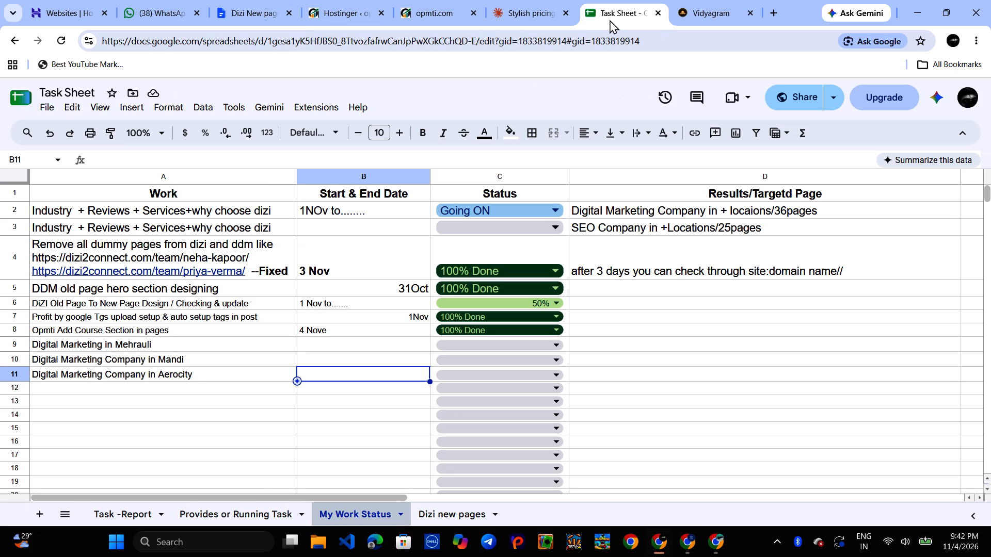
left_click_drag(226, 0, 526, 4)
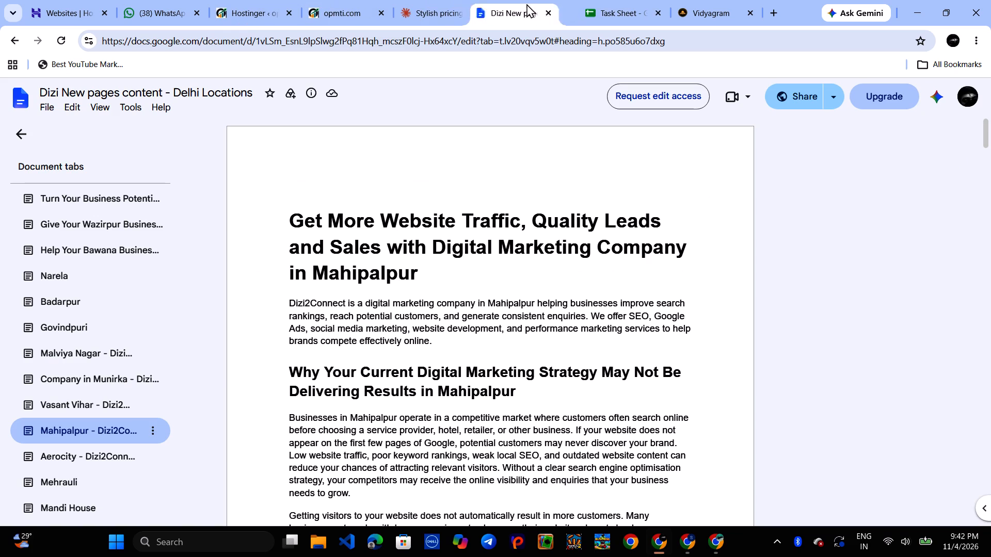
left_click_drag(526, 4, 554, 2)
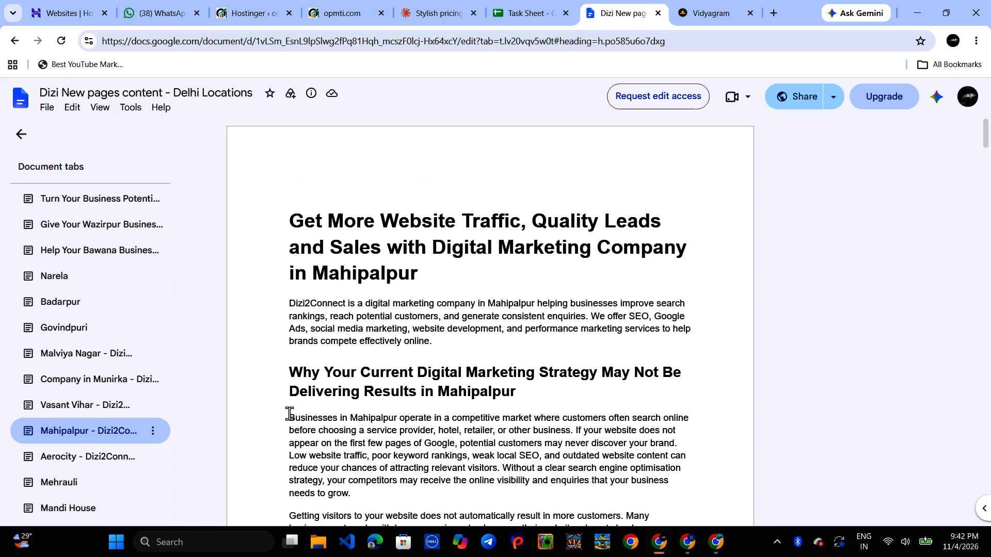
Copy "Digital Marketing Company in Mahipalpur" from the heading of the document's Mahipalpur tab into cell A12 of the Task Sheet.
left_click_drag(430, 250, 439, 271)
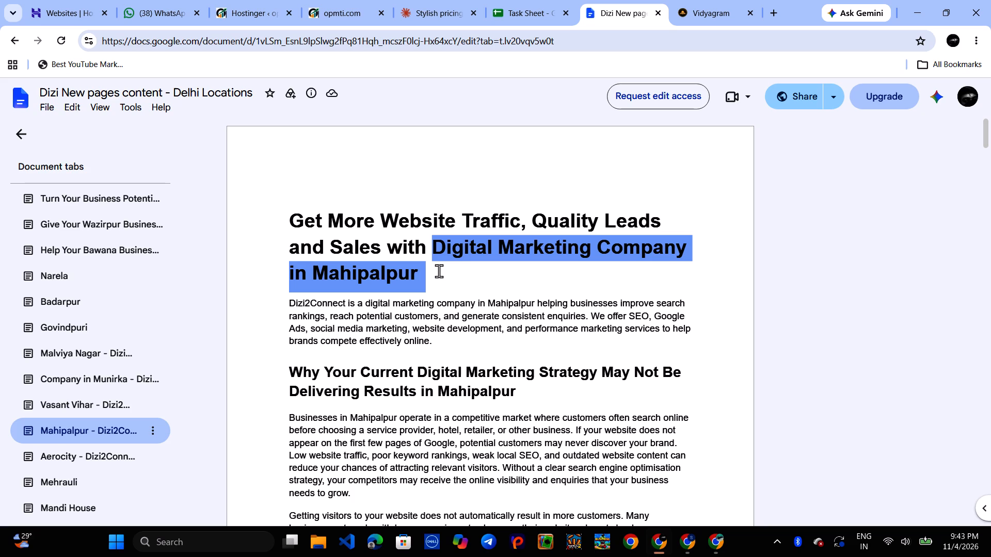
key("ctrl+c")
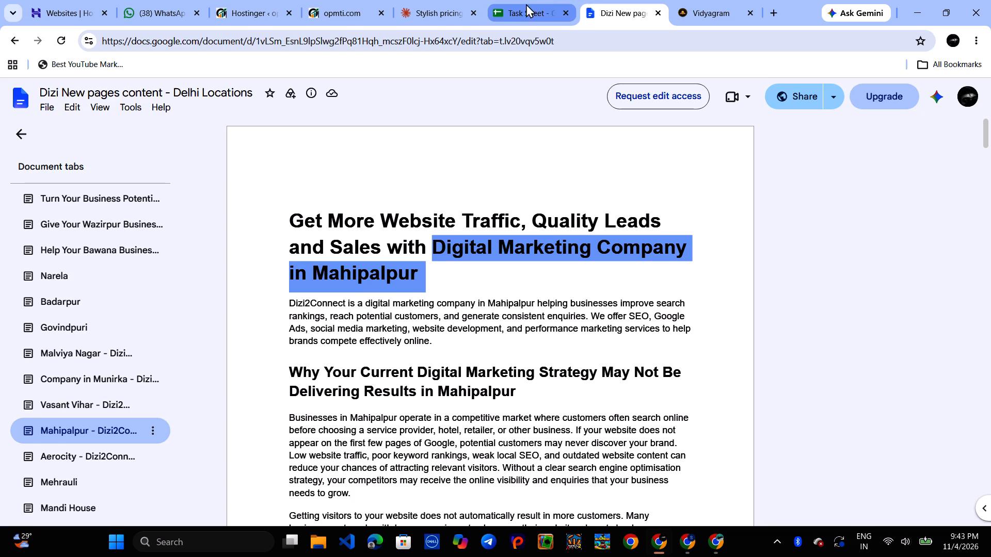
left_click(519, 7)
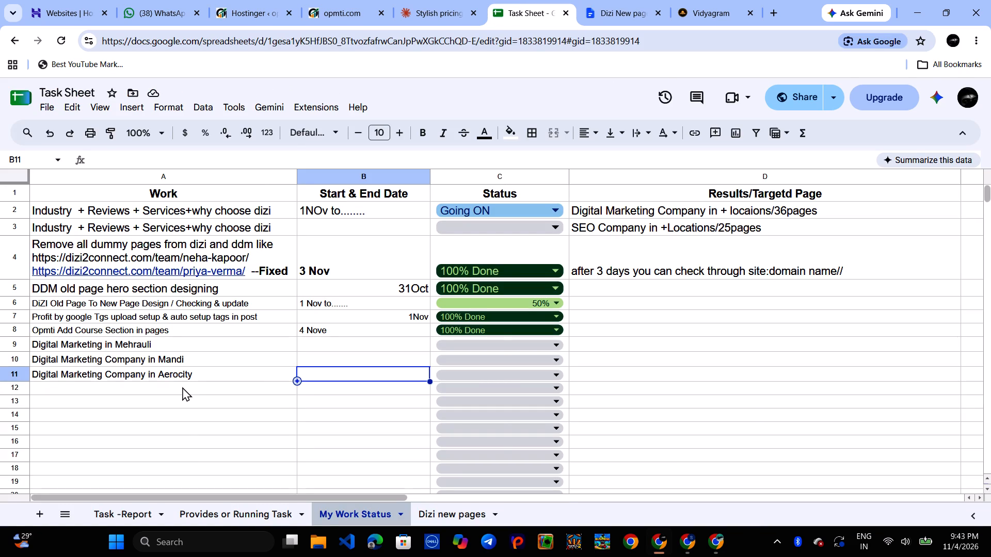
left_click(182, 387)
key("ctrl+v")
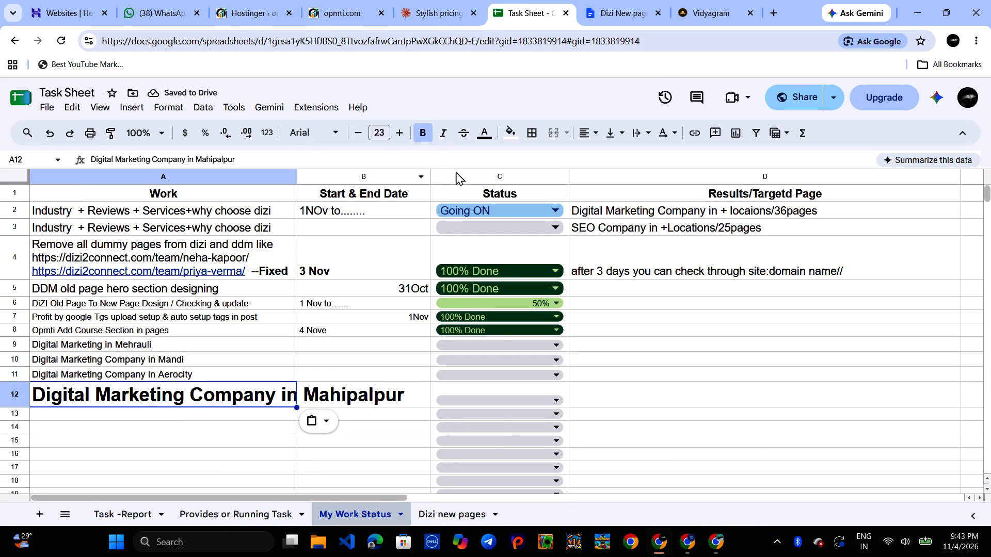
left_click(429, 134)
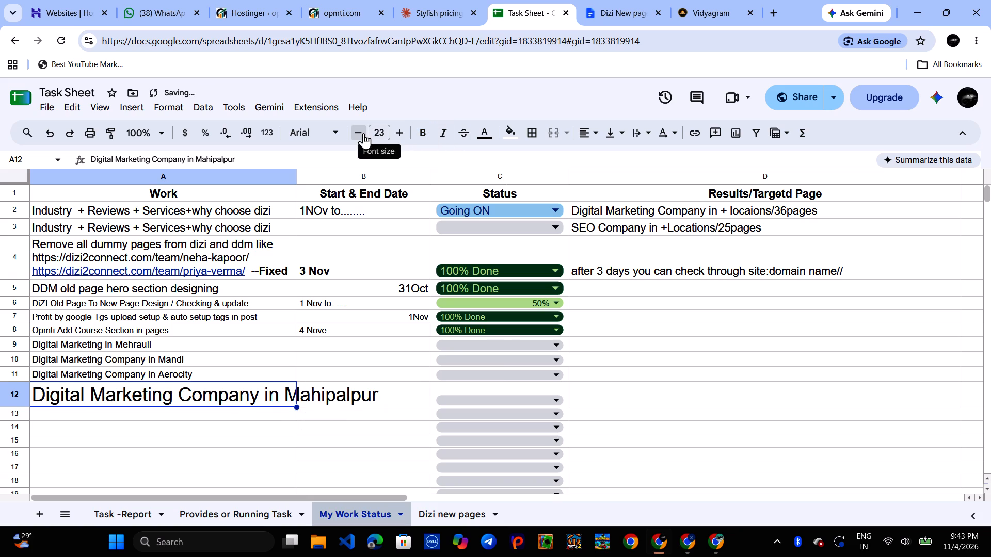
triple_click(361, 133)
double_click(361, 133)
triple_click(361, 133)
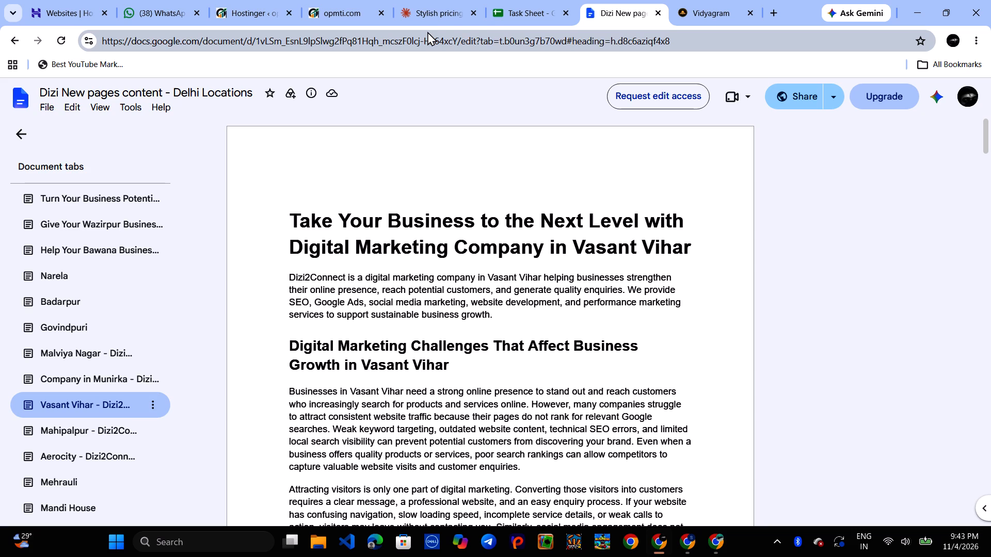
left_click(535, 0)
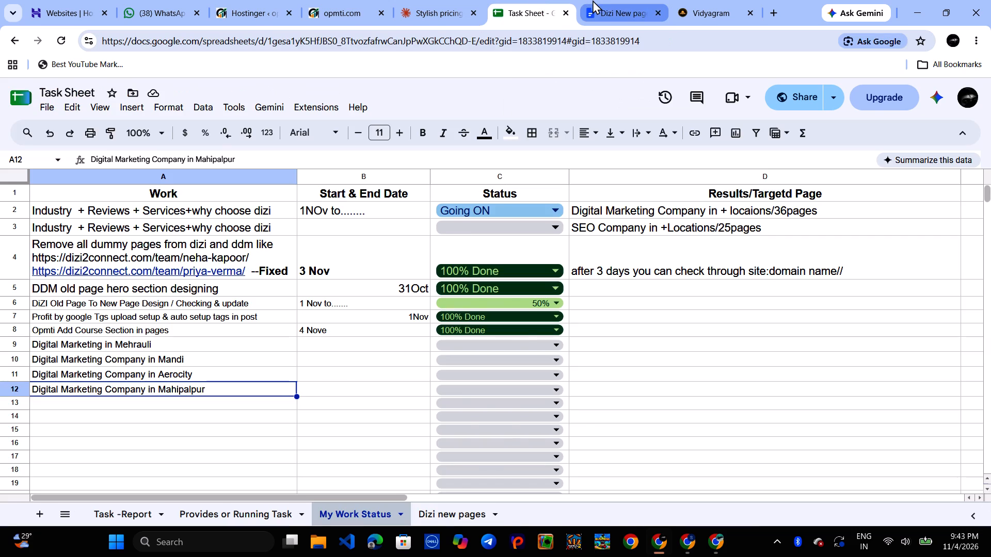
left_click(593, 0)
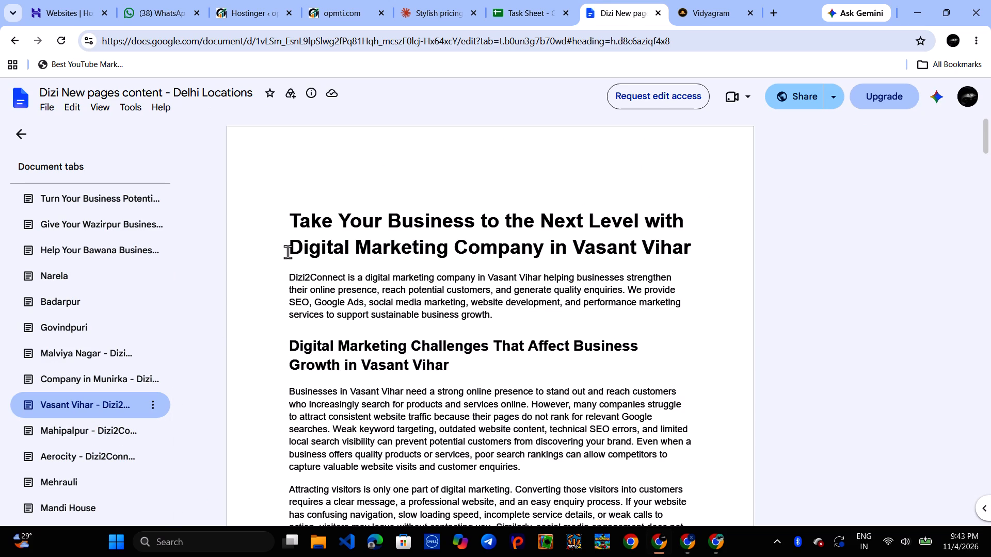
left_click_drag(287, 252, 696, 257)
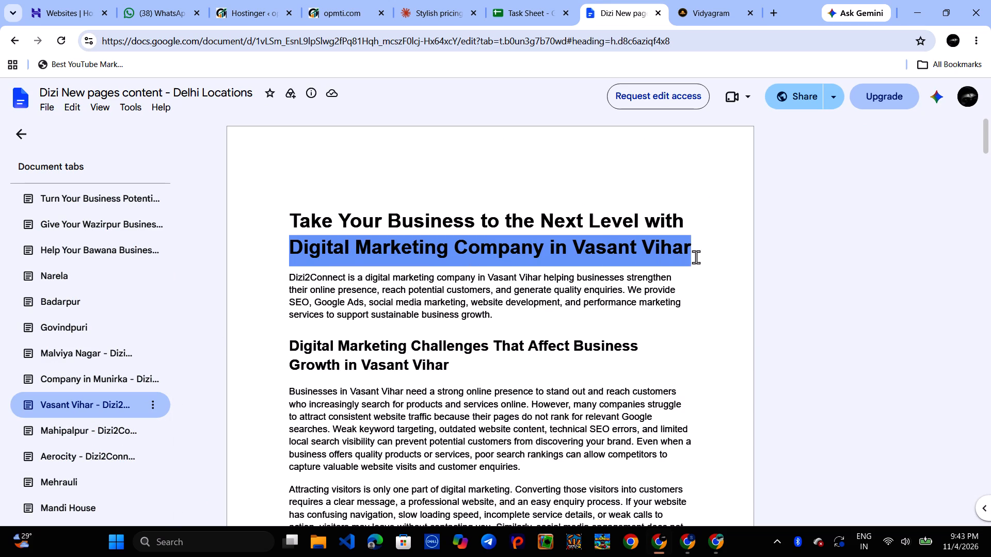
key("ctrl+c")
left_click(533, 3)
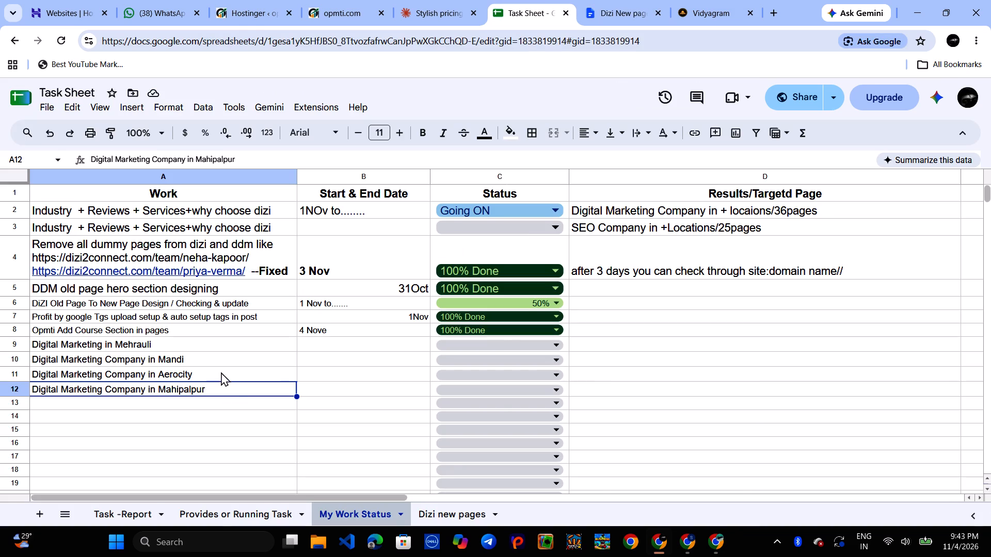
left_click(220, 402)
key("ctrl+v")
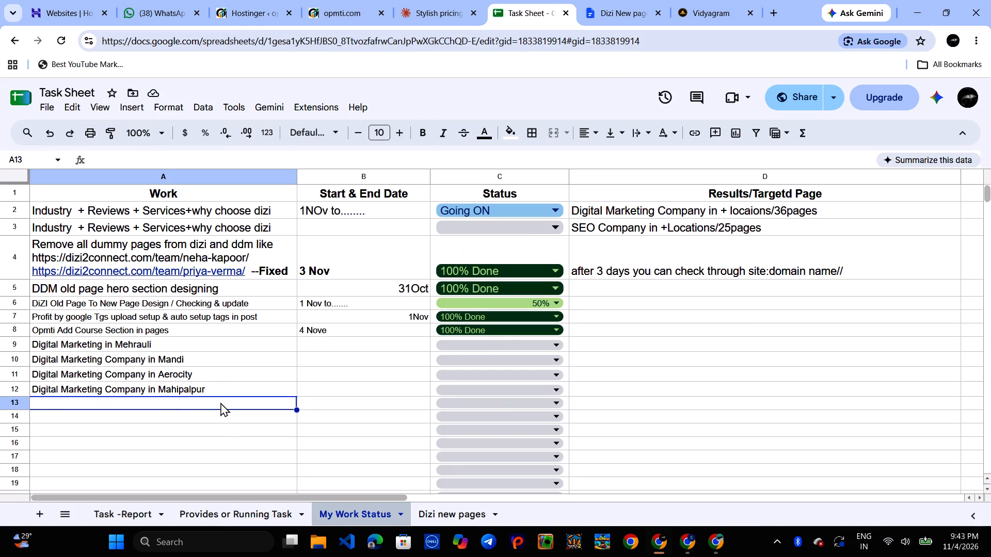
Reduce the Vasant Vihar entry in A13 to font size 14.
triple_click(361, 133)
triple_click(361, 133)
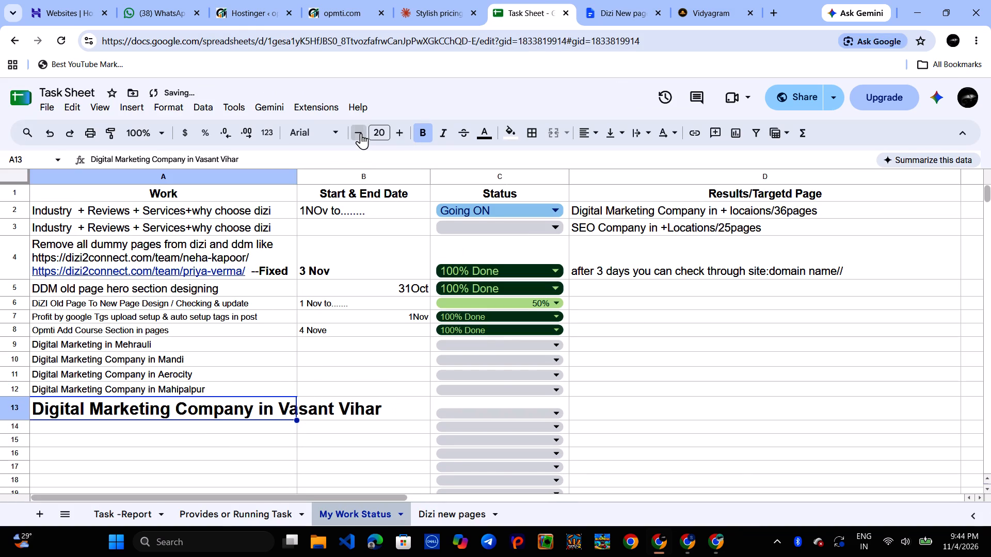
double_click(361, 133)
left_click(361, 133)
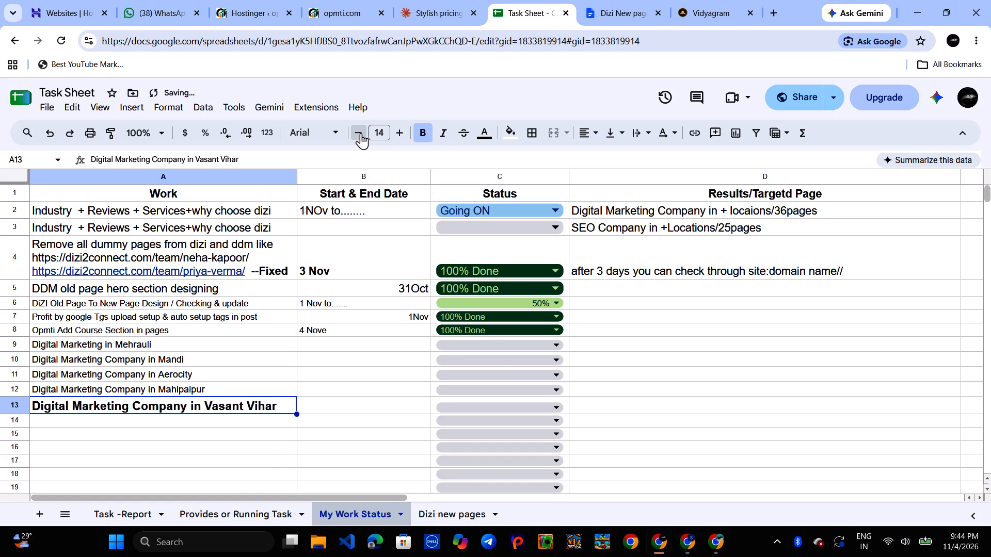
Reduce the Vasant Vihar entry in A13 to font size 11 and remove its bold formatting.
left_click(361, 133)
double_click(361, 133)
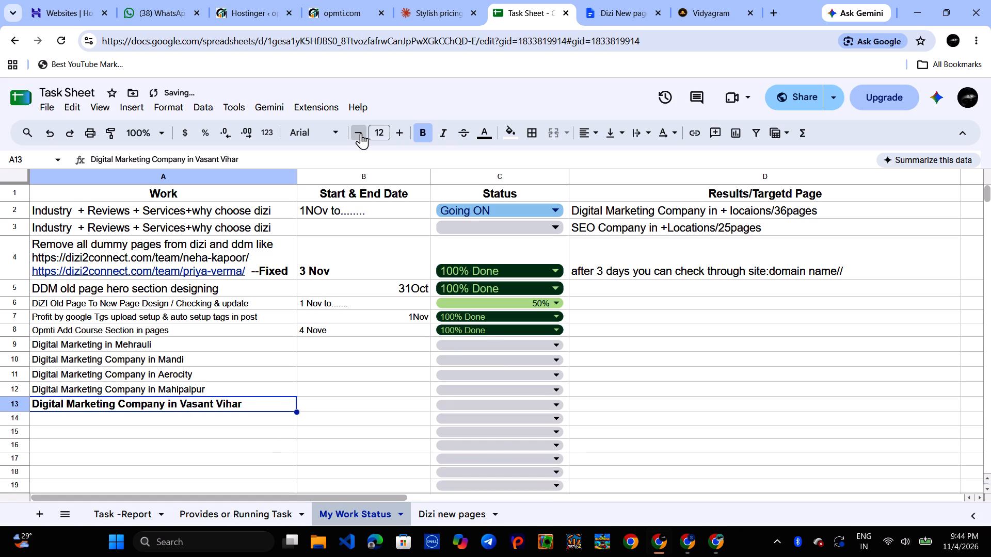
left_click(420, 134)
left_click(258, 445)
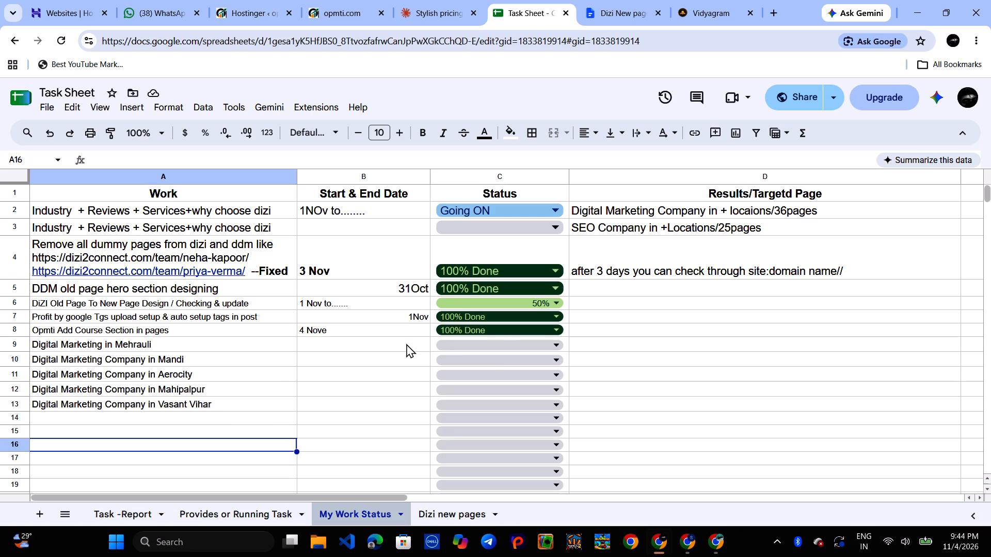
Set the Status of the Mehrauli, Mandi and Aerocity entries in C9 to C11 to 100% Done.
left_click(470, 344)
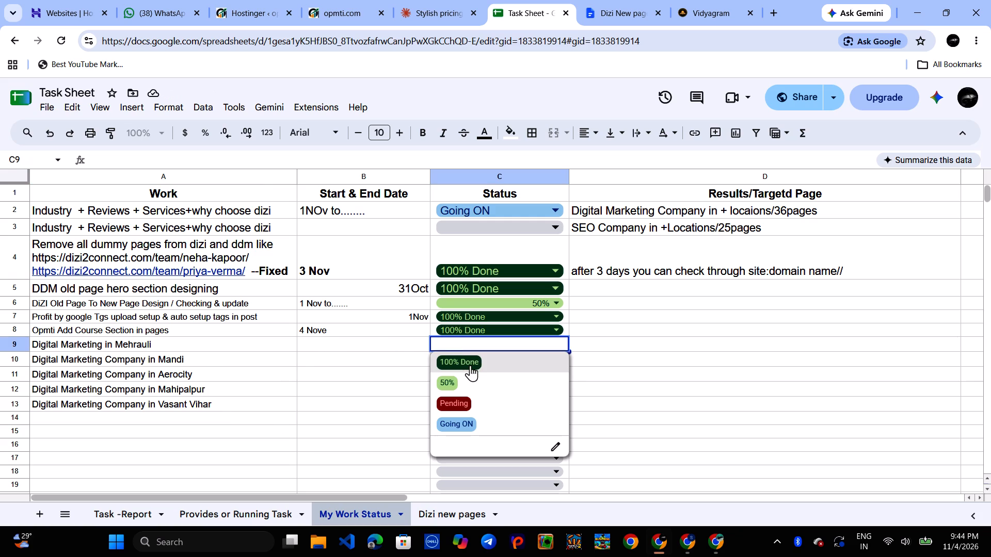
left_click(470, 365)
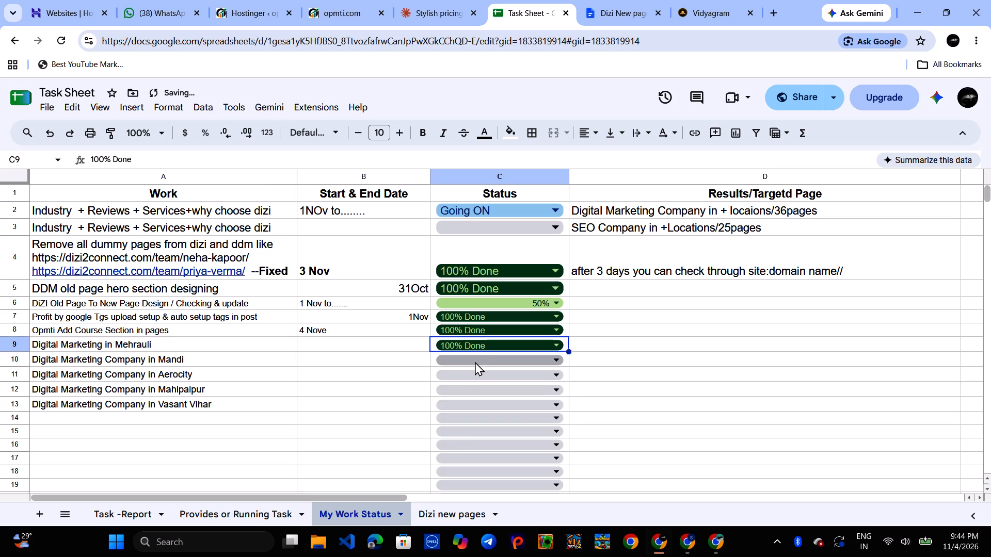
left_click(475, 362)
left_click(474, 373)
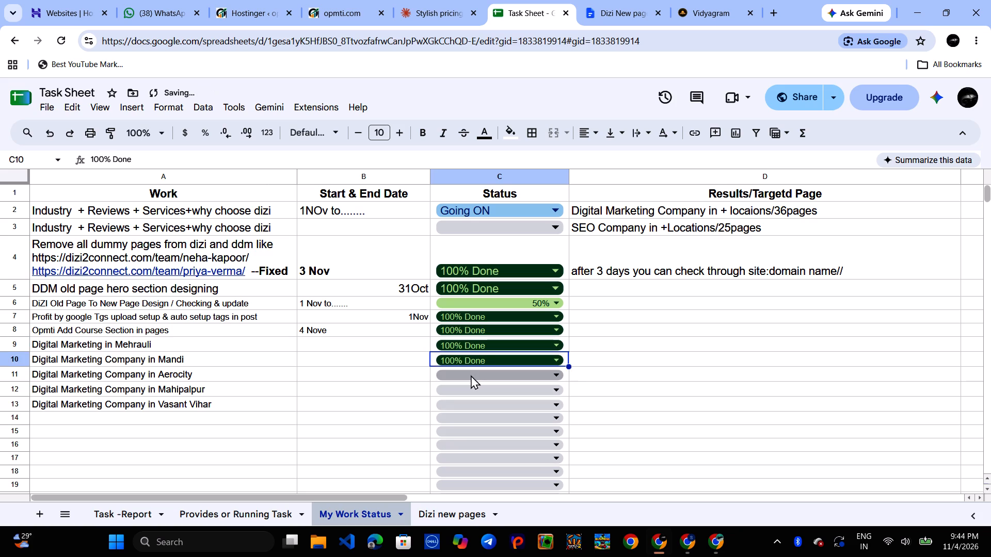
left_click(471, 375)
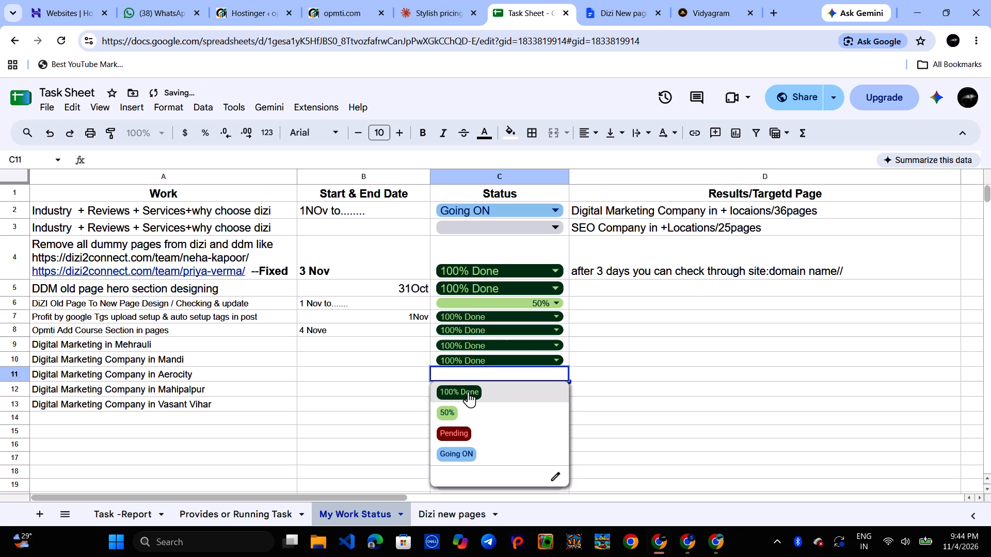
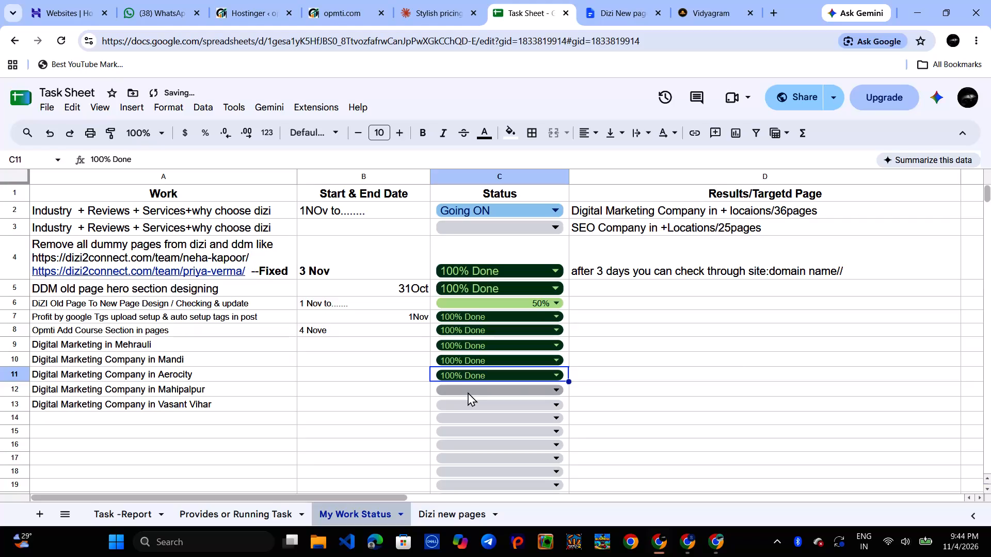
Set the Status of rows 12 to 14, from the Mahipalpur row through the empty row below Vasant Vihar, to 100% Done.
left_click(468, 392)
left_click(464, 406)
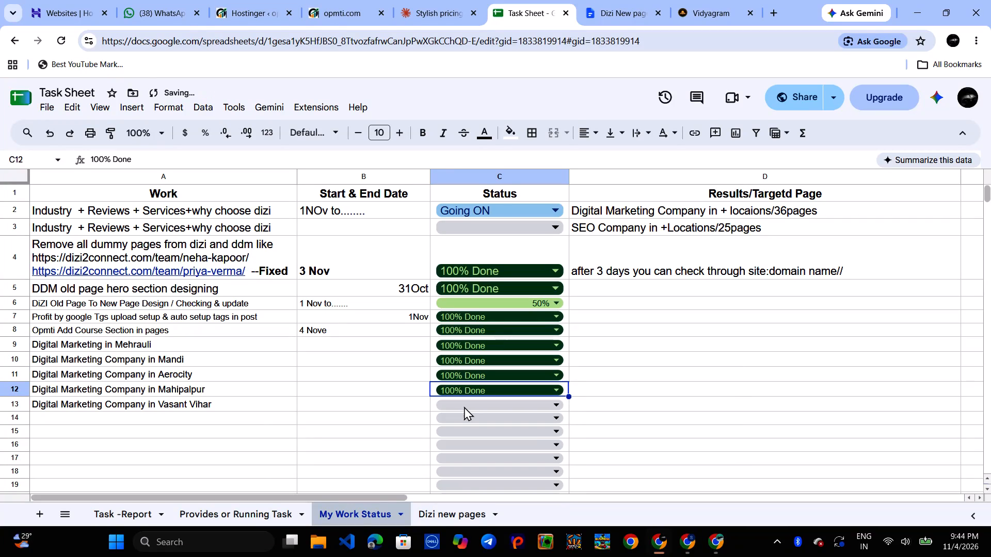
left_click(464, 406)
left_click(464, 416)
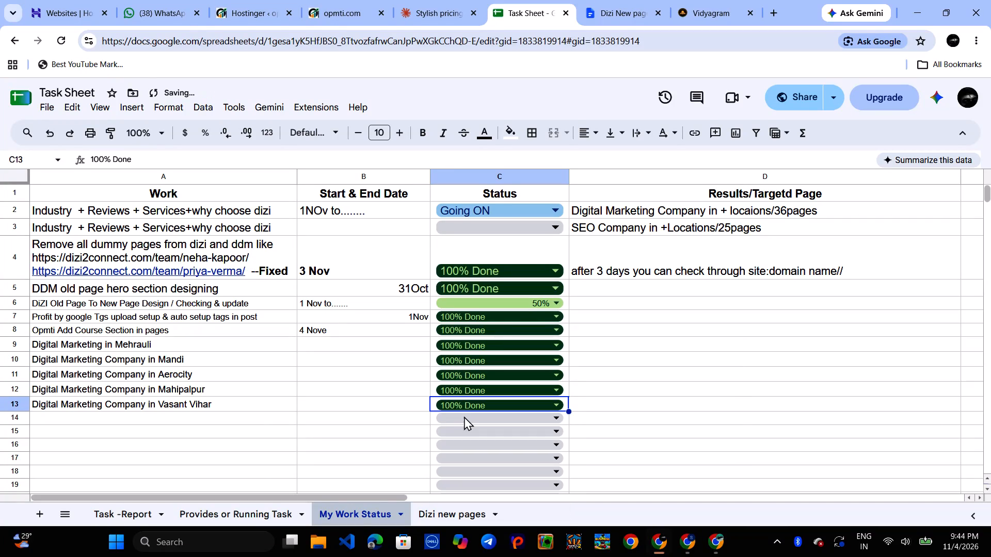
left_click(455, 417)
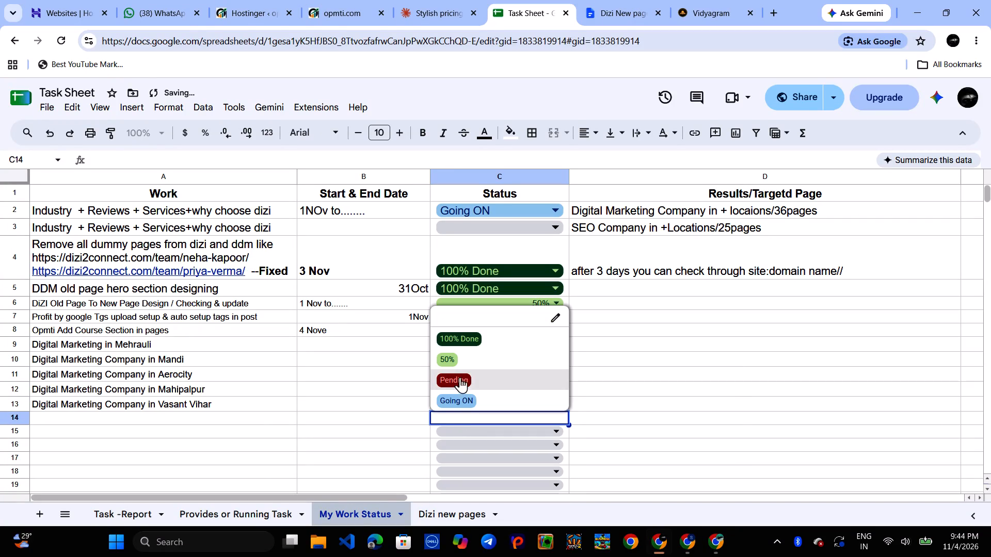
left_click(461, 340)
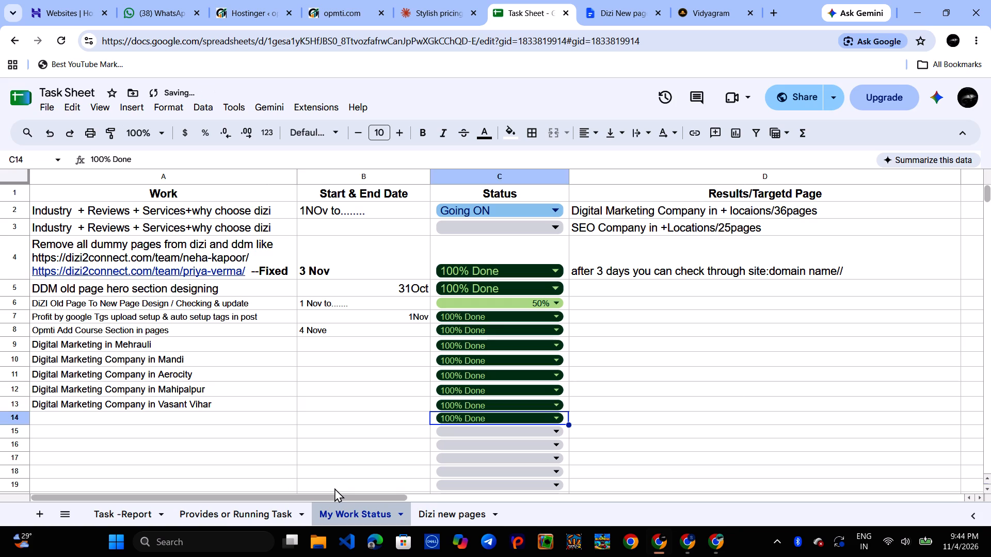
left_click(334, 488)
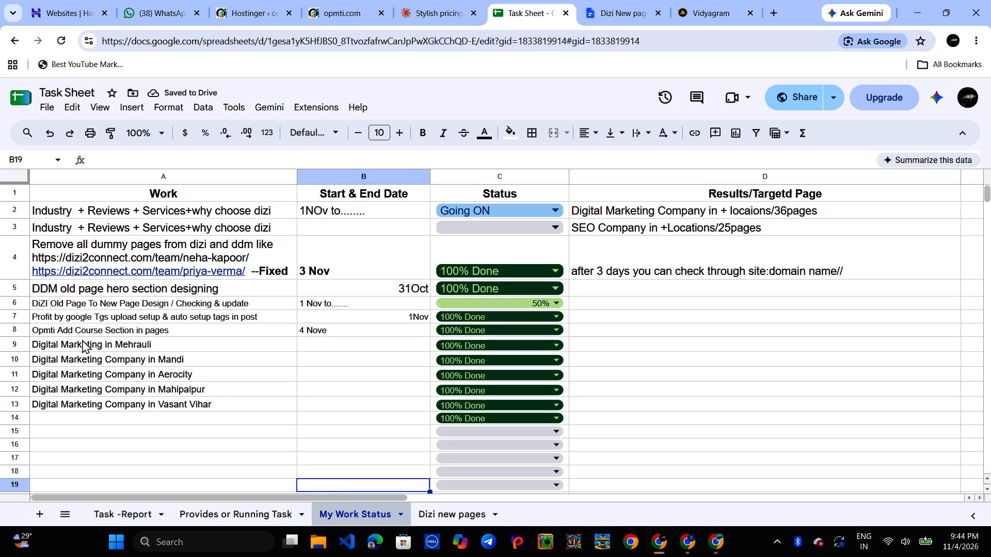
Copy the five Digital Marketing location entries in A9:A13, from Mehrauli to Vasant Vihar.
left_click_drag(82, 339, 76, 411)
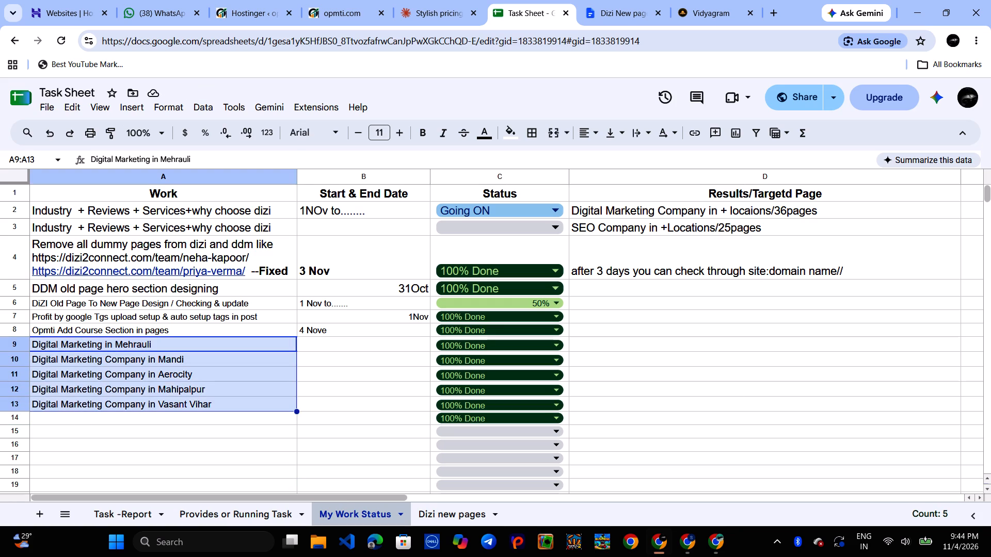
key("ctrl+c")
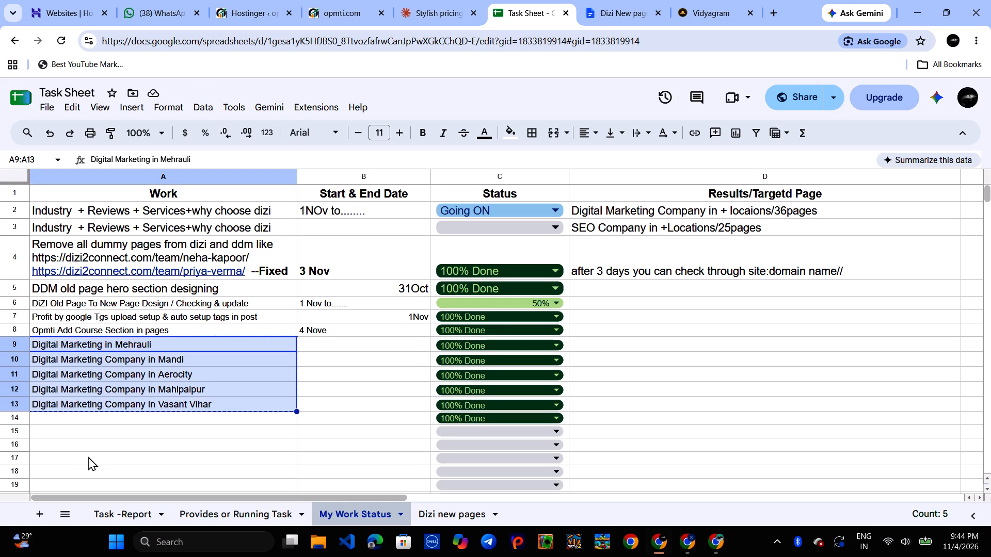
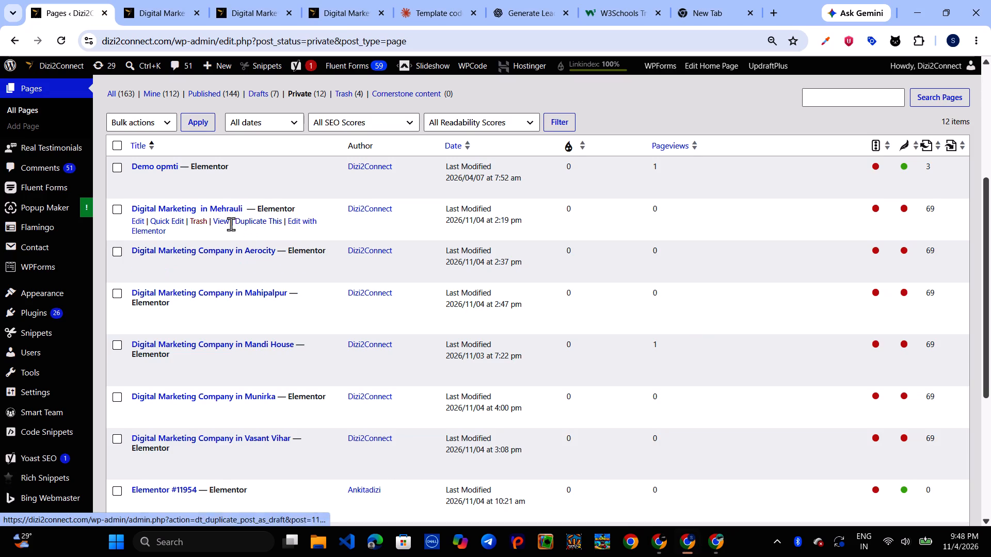
Copy the link address of the private Mehrauli page into cell D9 of the Task Sheet's My Work Status sheet.
right_click(223, 224)
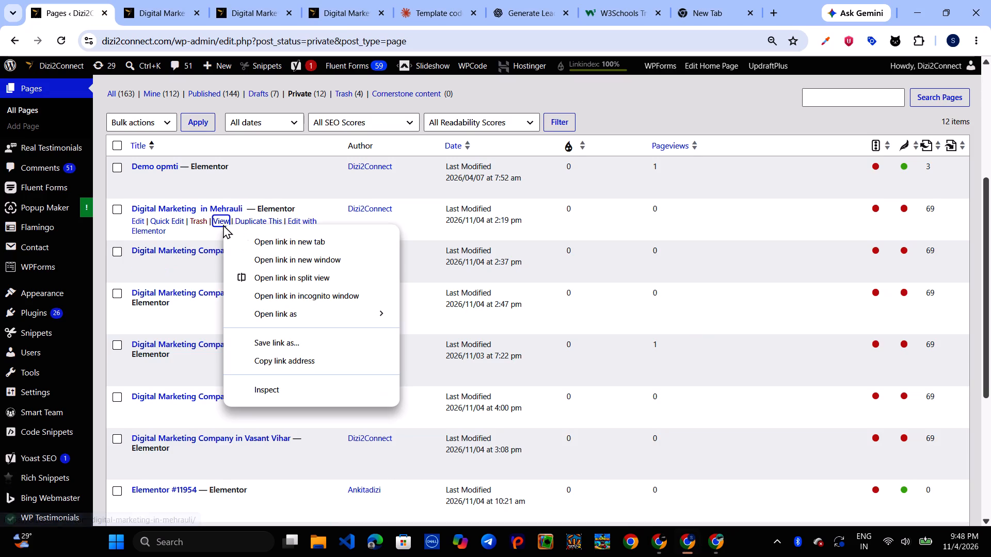
left_click(295, 356)
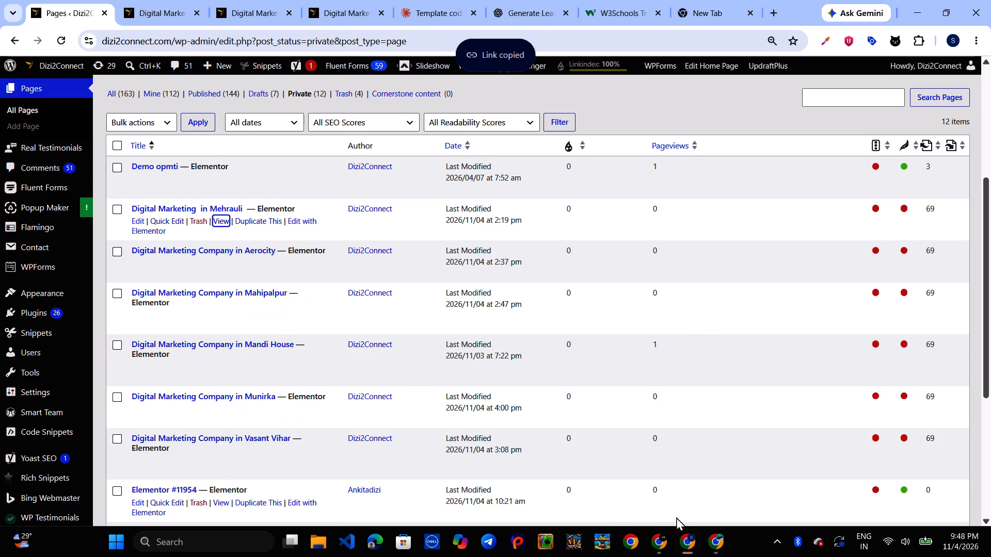
left_click(716, 532)
left_click(664, 532)
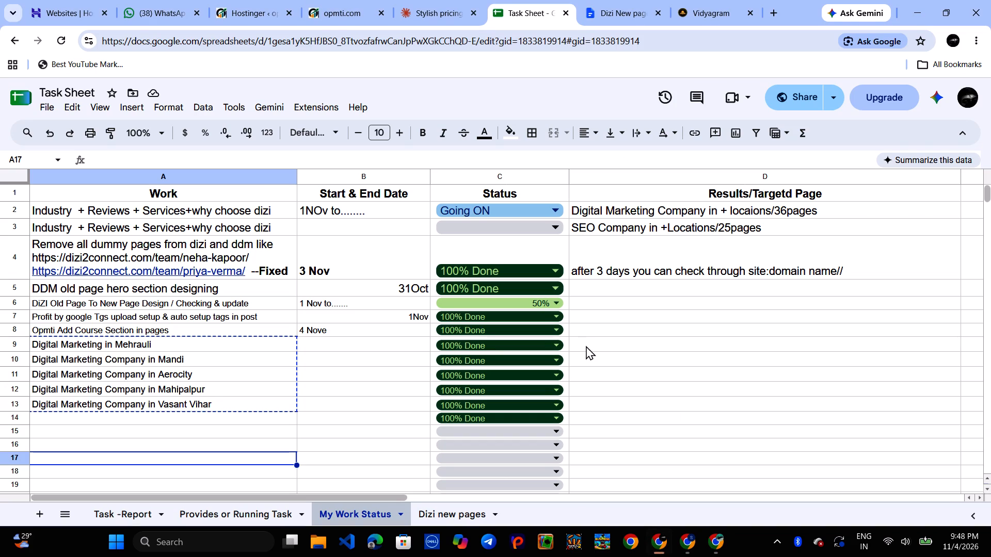
left_click(594, 341)
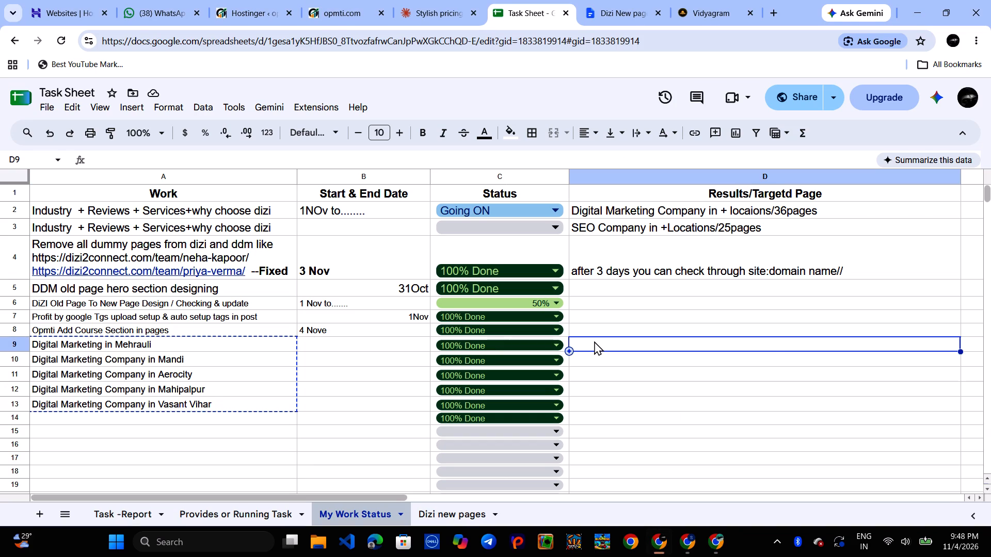
key("ctrl+v")
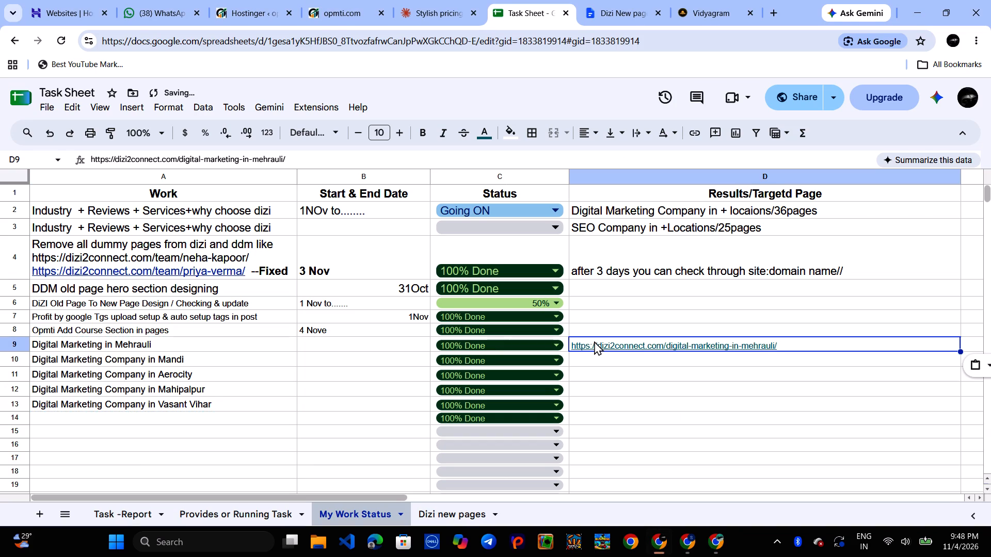
left_click(680, 534)
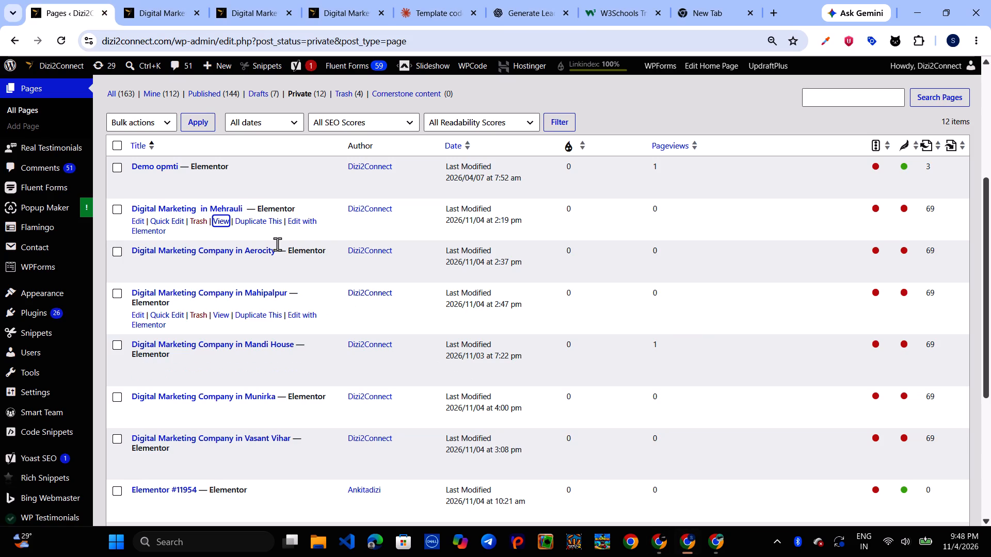
right_click(221, 263)
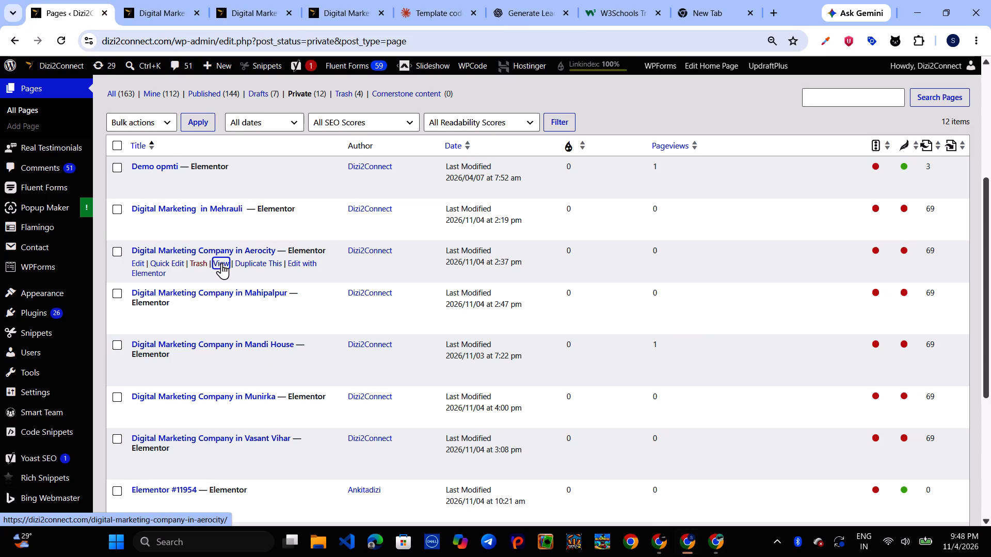
left_click(293, 394)
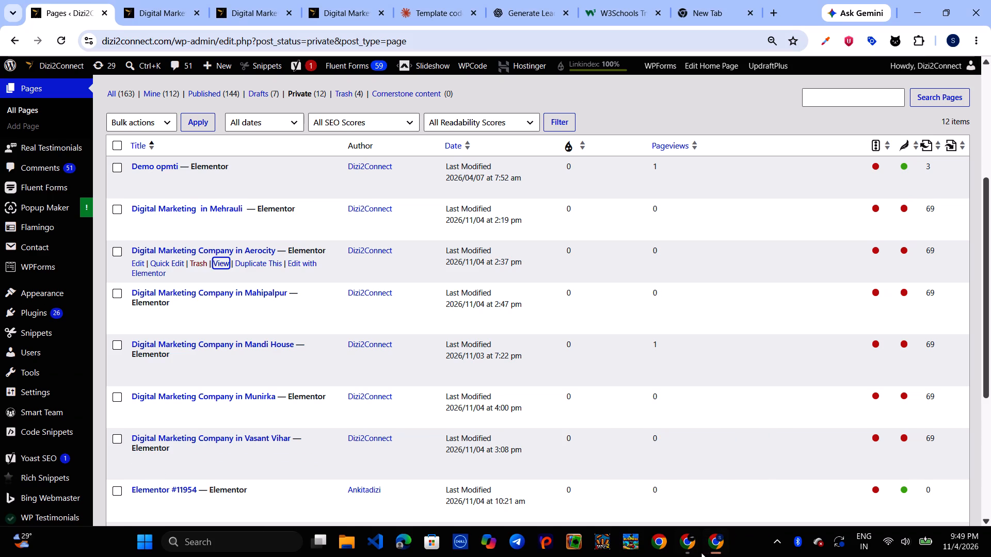
left_click(686, 546)
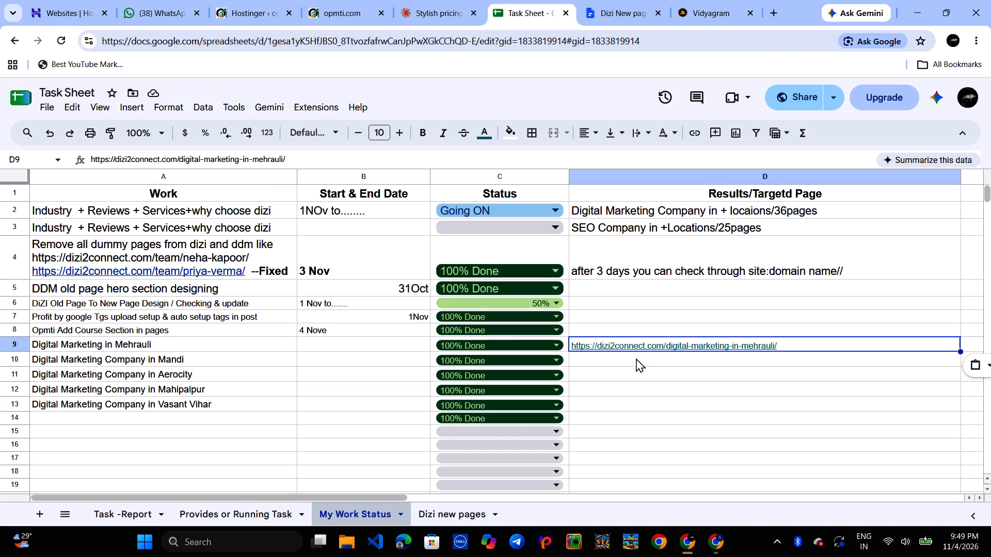
left_click(617, 379)
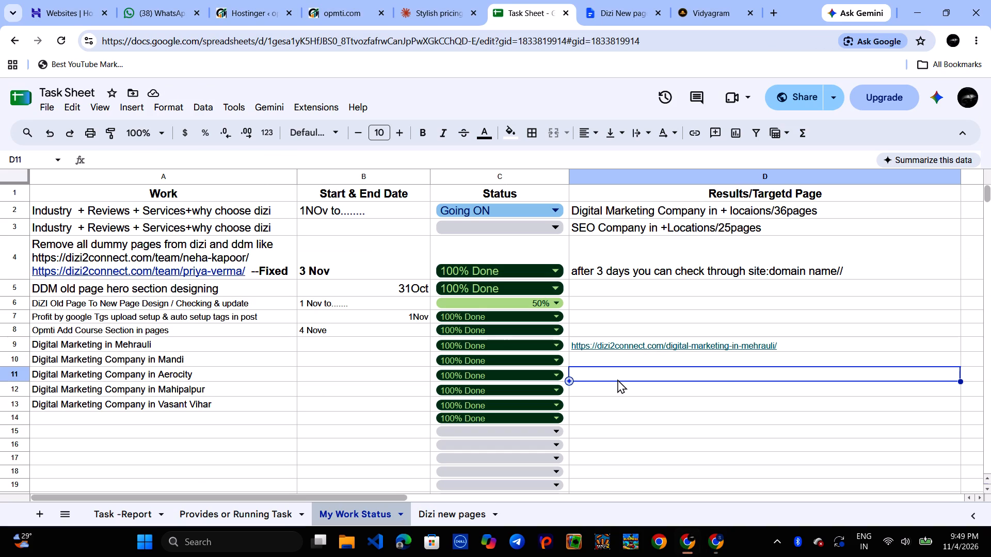
key("ctrl+v")
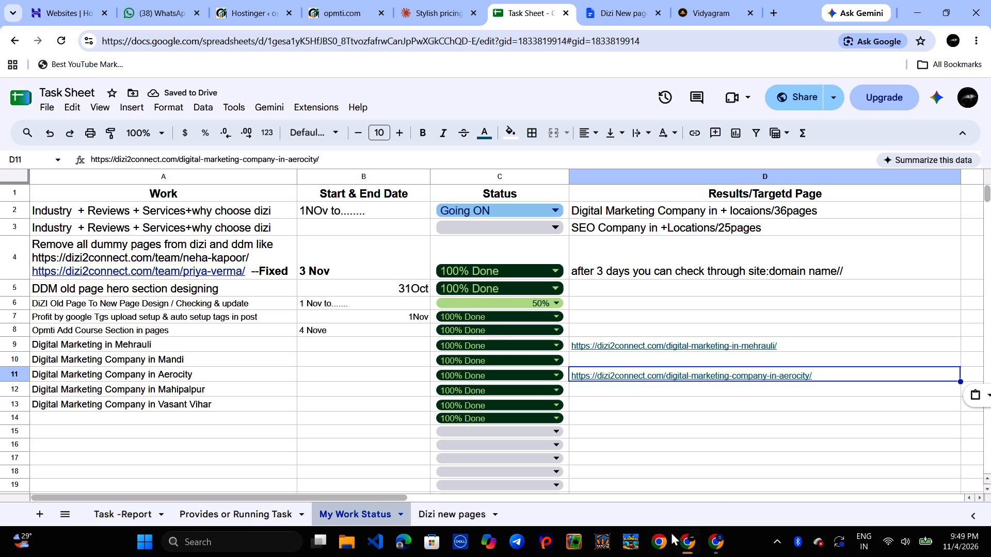
Copy the link address of the private Mahipalpur page into cell D12 of the Task Sheet.
left_click(707, 545)
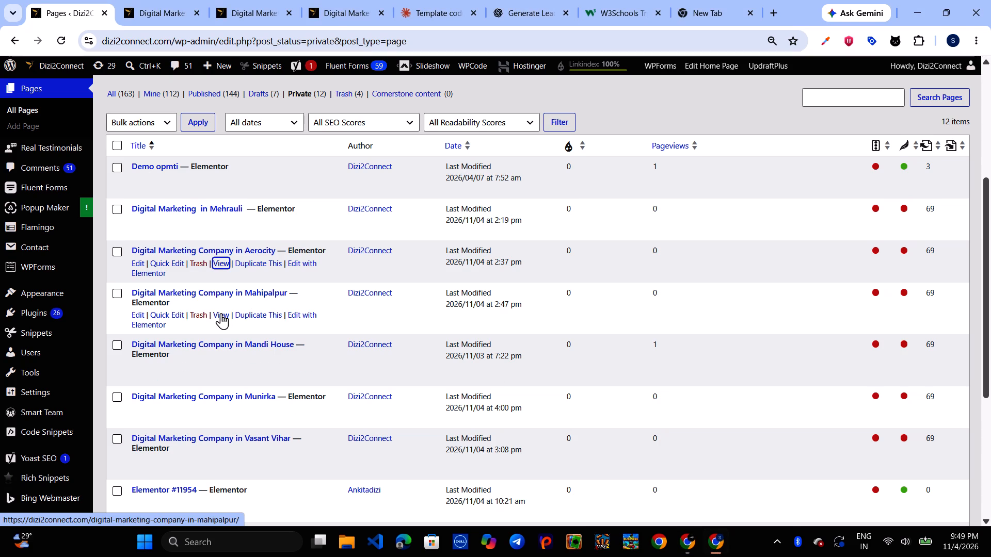
right_click(221, 313)
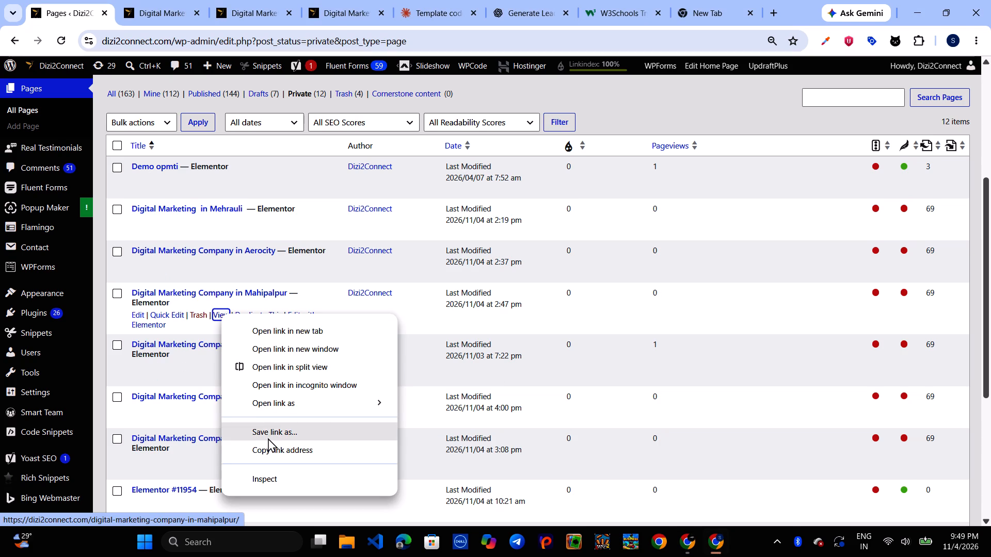
left_click(265, 450)
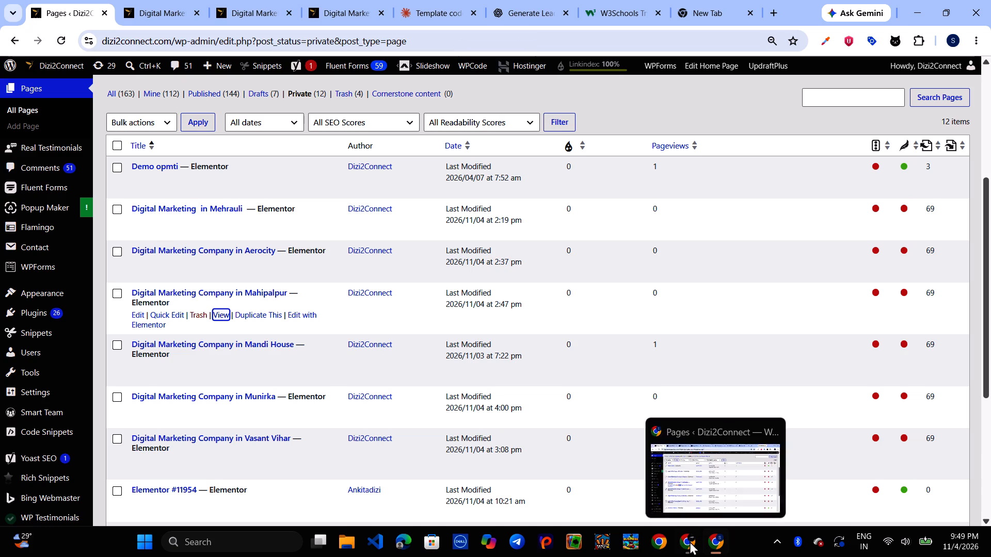
left_click(686, 542)
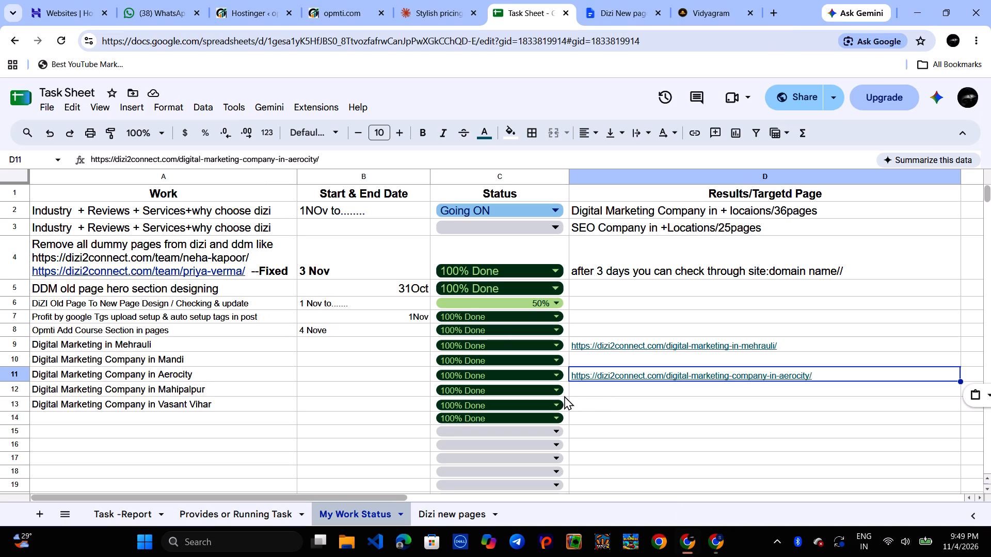
left_click(593, 392)
key("ctrl+v")
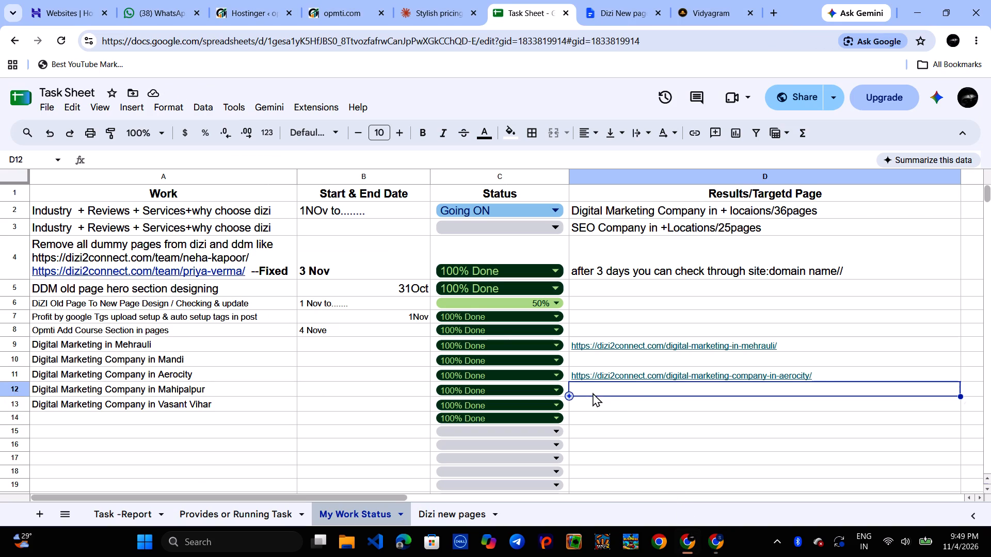
Copy the link address of the private Mandi House page into cell D10 of the Task Sheet.
left_click(721, 542)
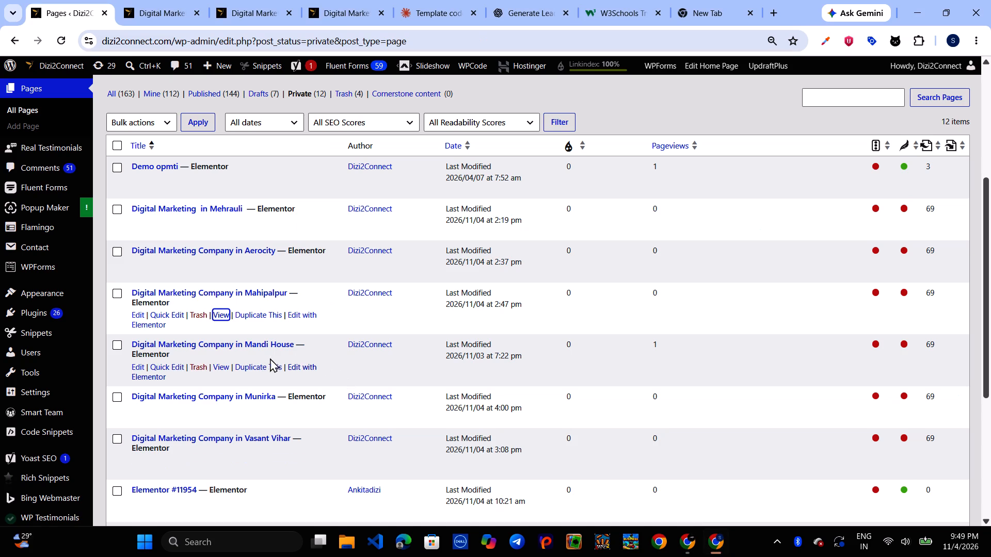
right_click(215, 365)
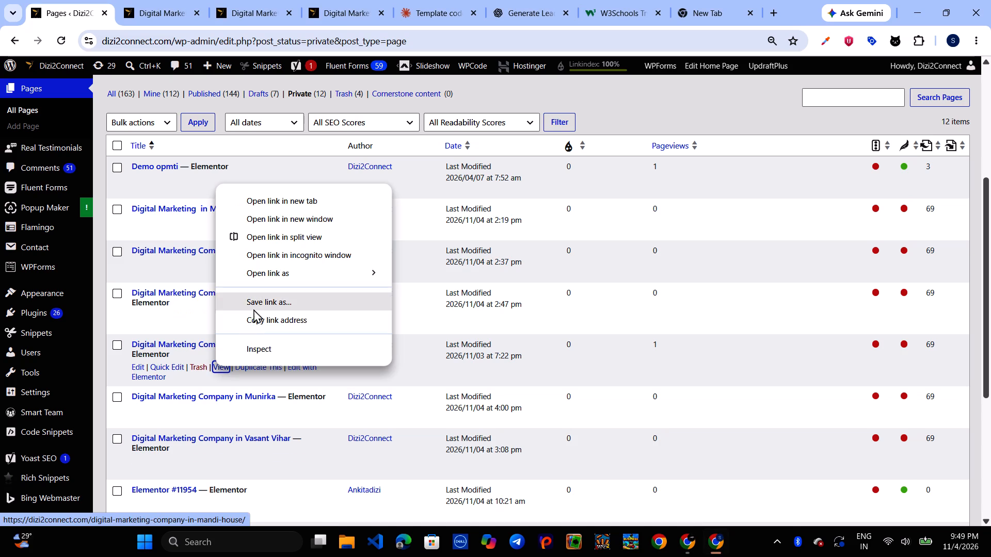
left_click(260, 321)
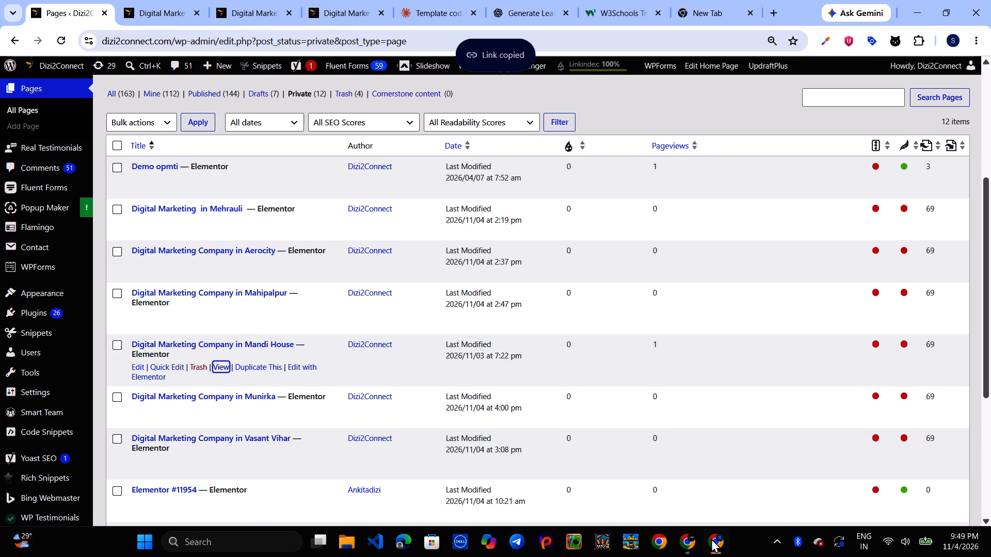
left_click(711, 538)
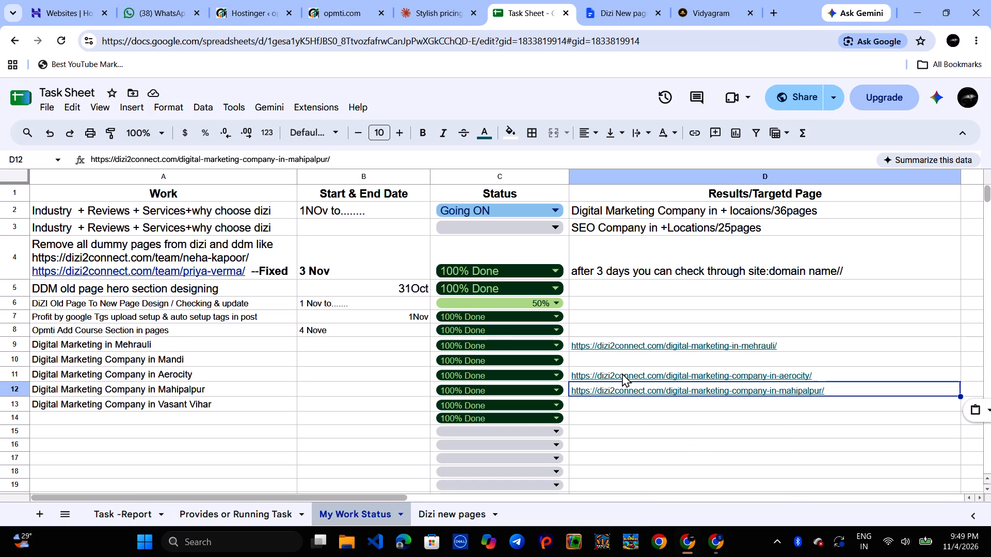
left_click(599, 359)
key("ctrl+v")
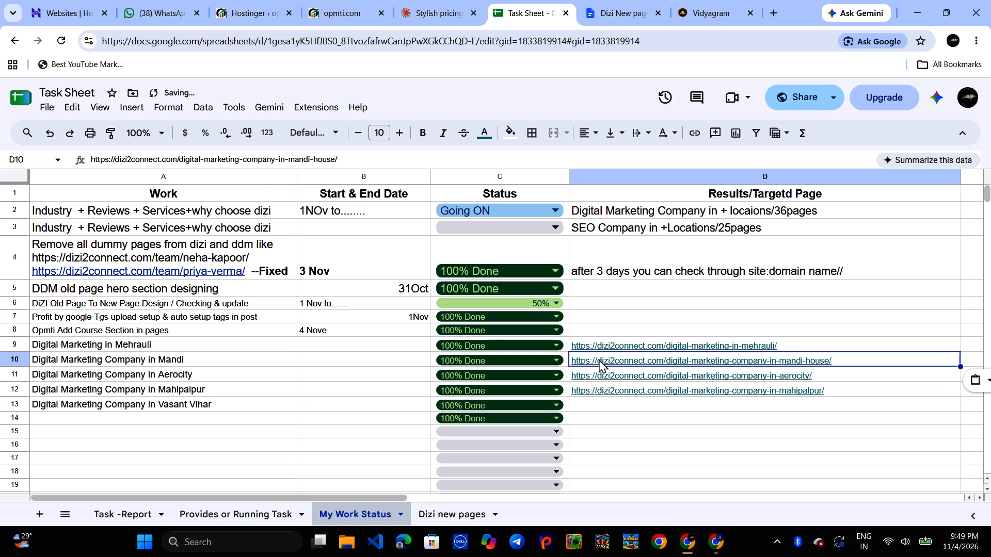
Copy the link address of the private Munirka page into cell D14 of the Task Sheet.
left_click(713, 552)
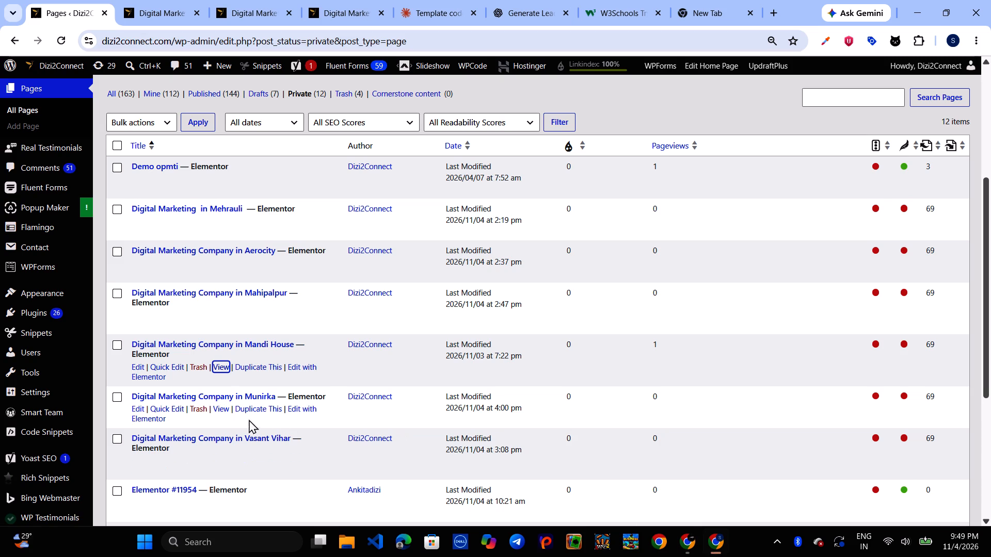
right_click(223, 411)
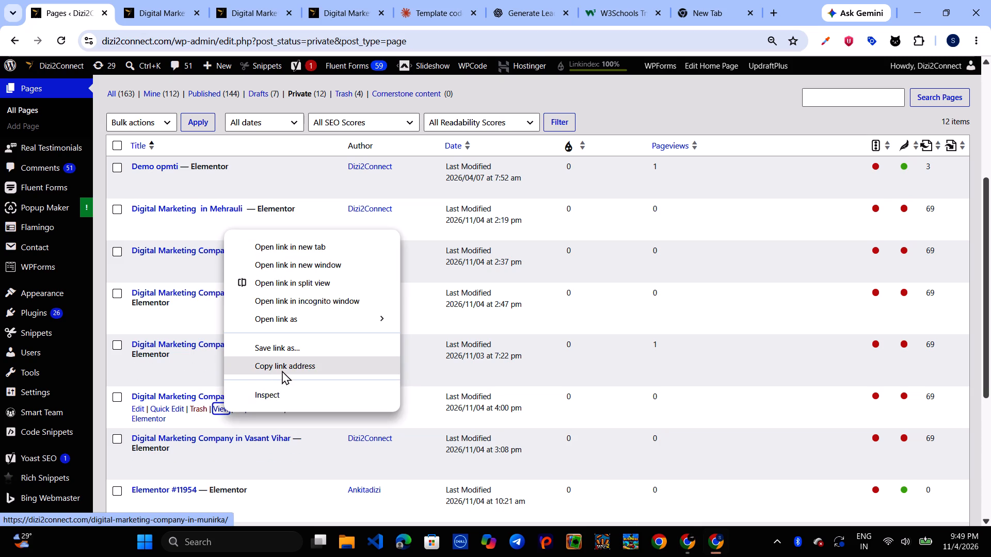
left_click(282, 370)
left_click(689, 545)
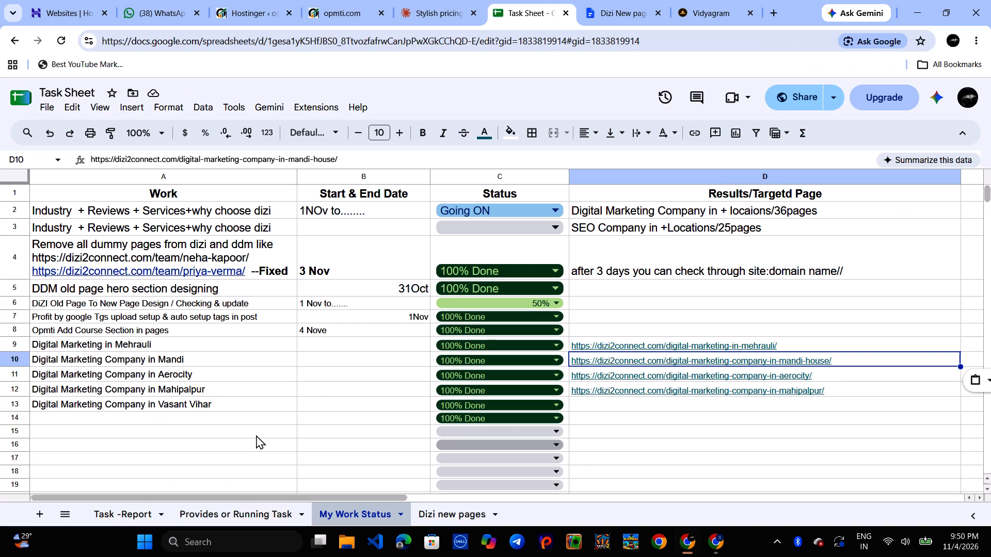
left_click(602, 406)
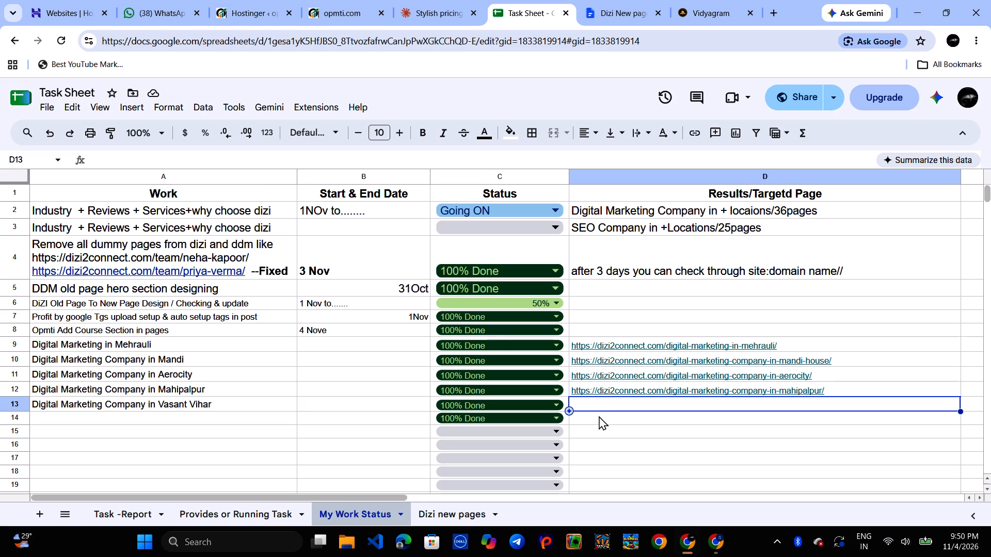
left_click(599, 416)
key("ctrl+v")
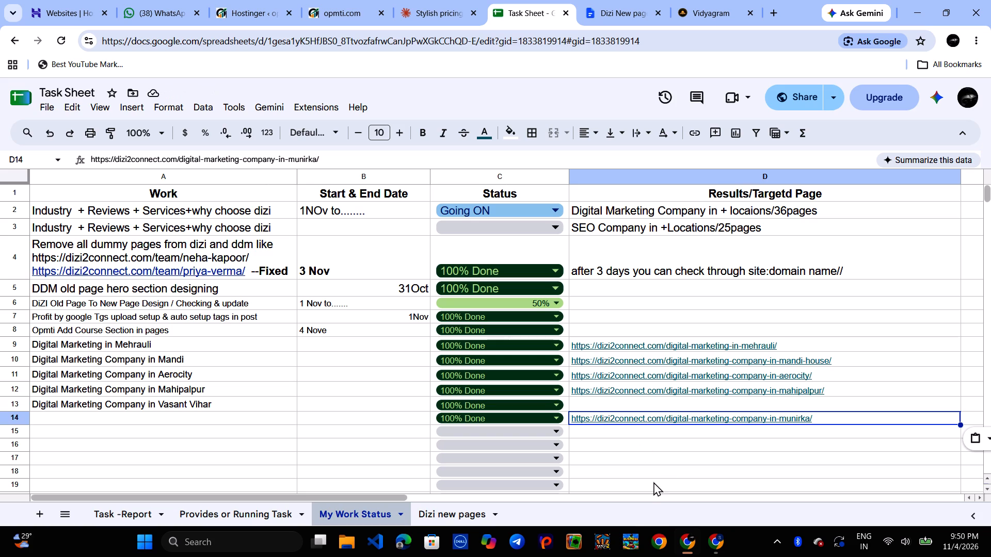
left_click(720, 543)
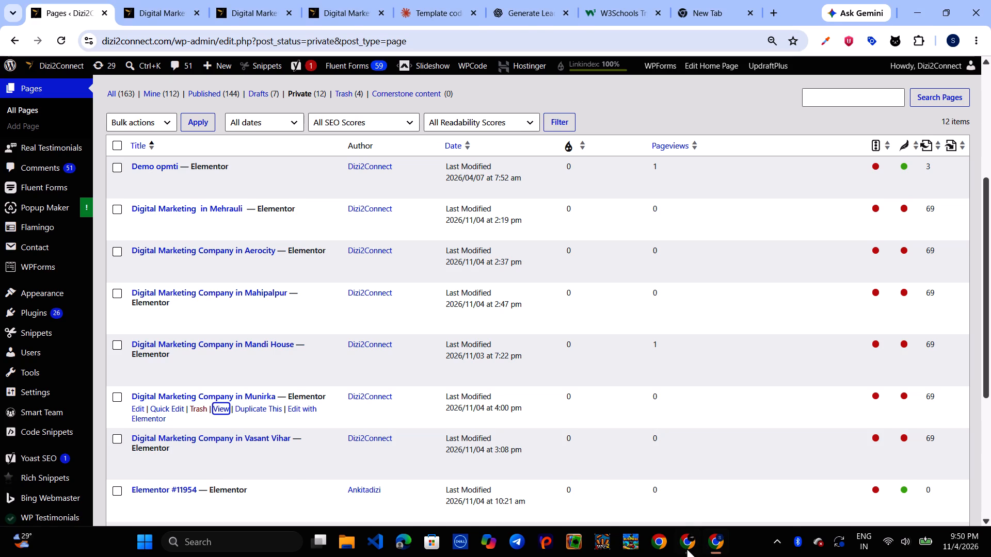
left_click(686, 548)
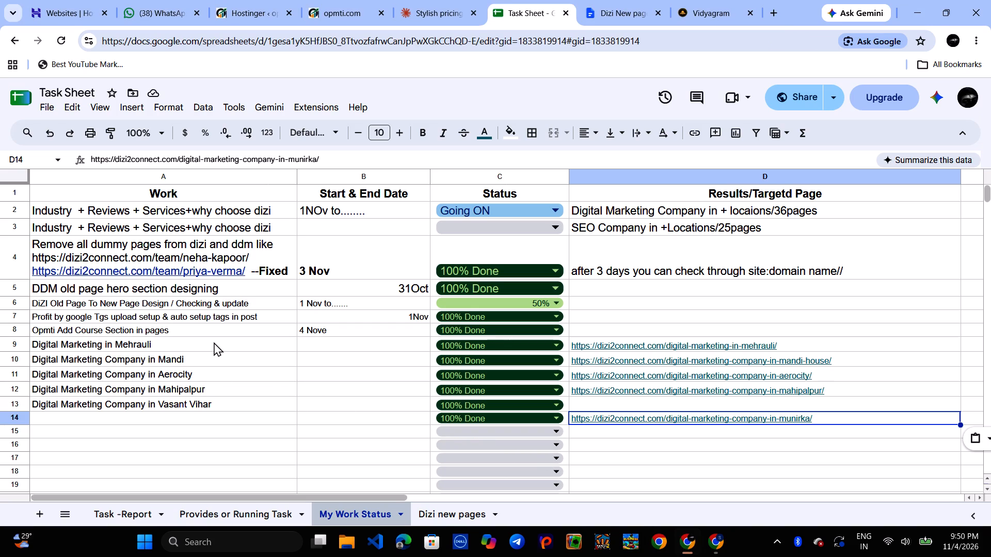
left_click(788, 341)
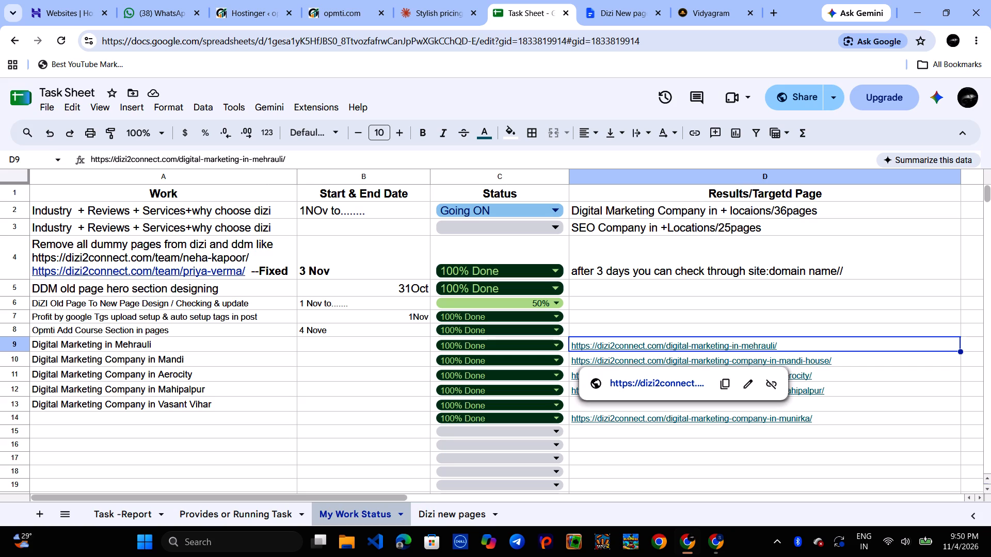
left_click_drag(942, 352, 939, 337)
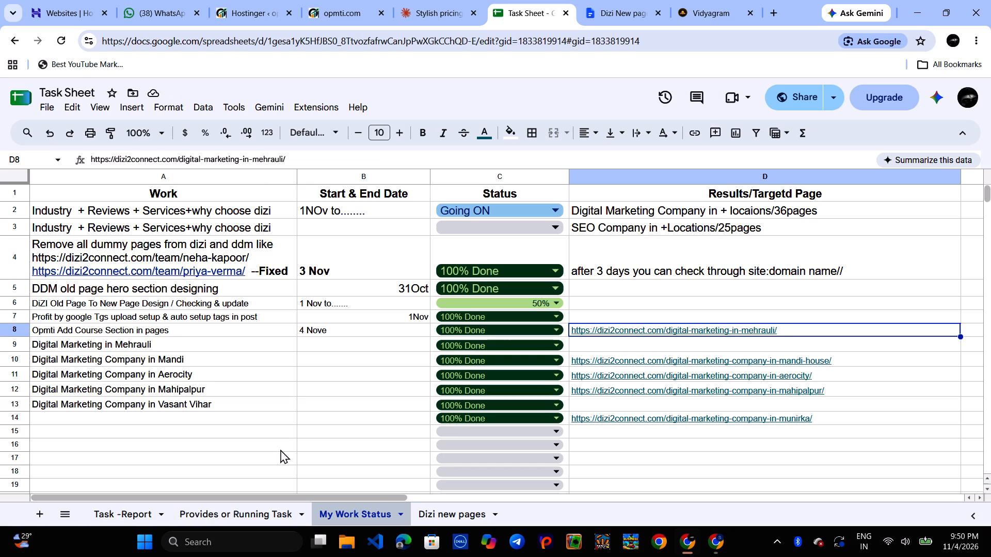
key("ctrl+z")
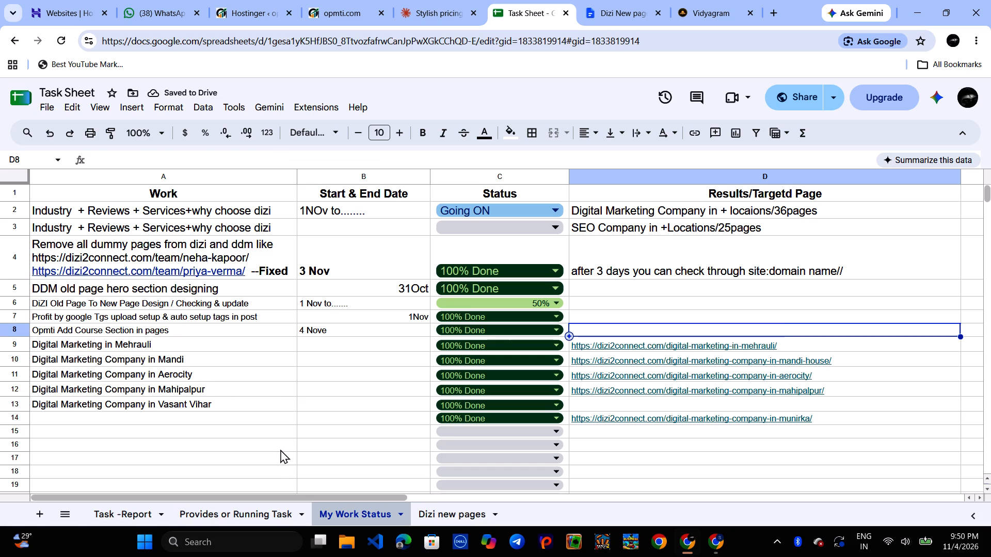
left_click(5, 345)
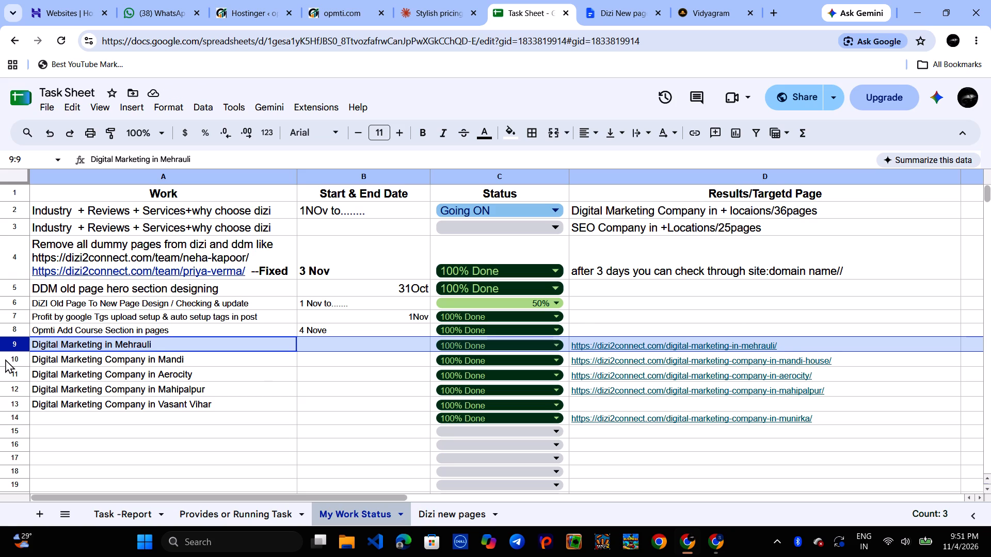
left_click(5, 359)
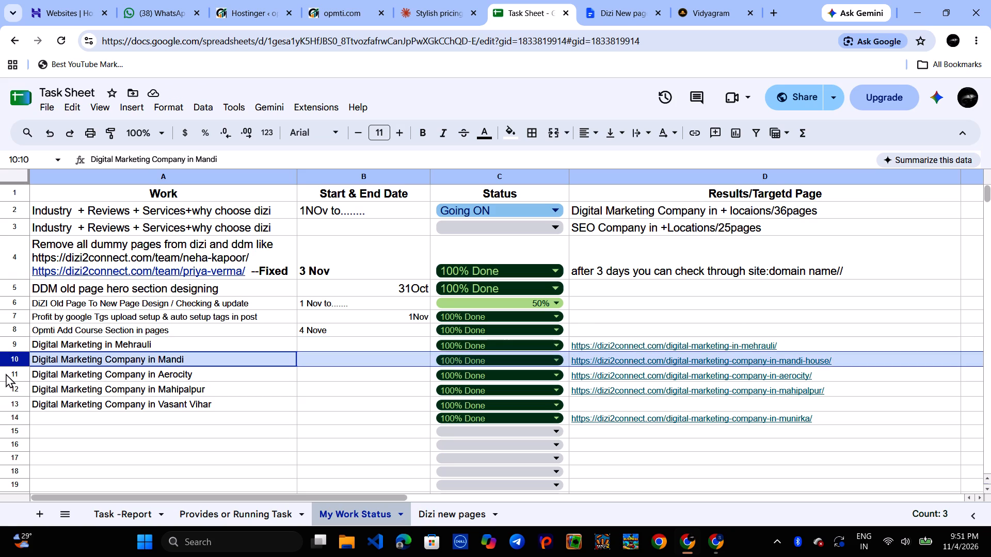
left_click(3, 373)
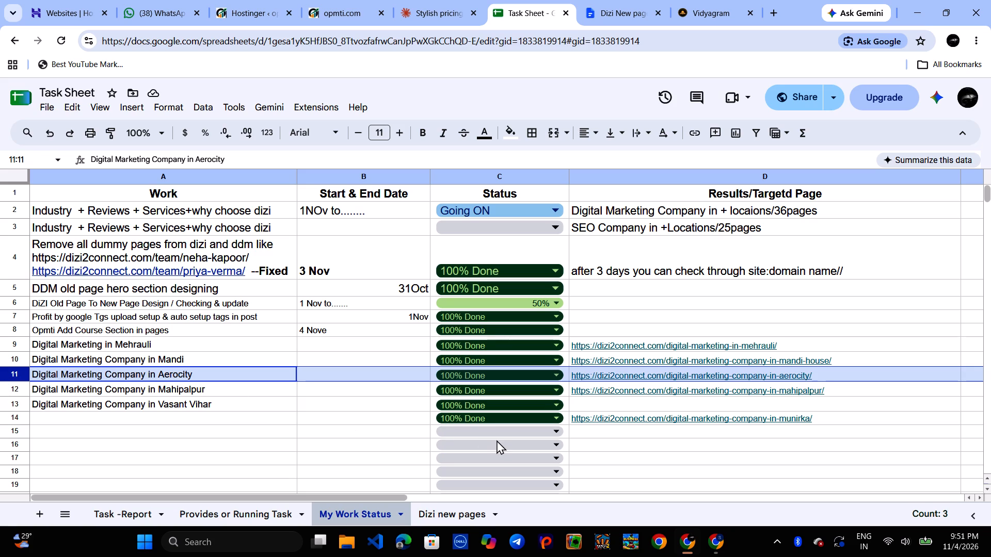
Copy the title of the private Munirka page from its quick edit form, without updating the page, into cell A14 of the Task Sheet.
left_click(717, 535)
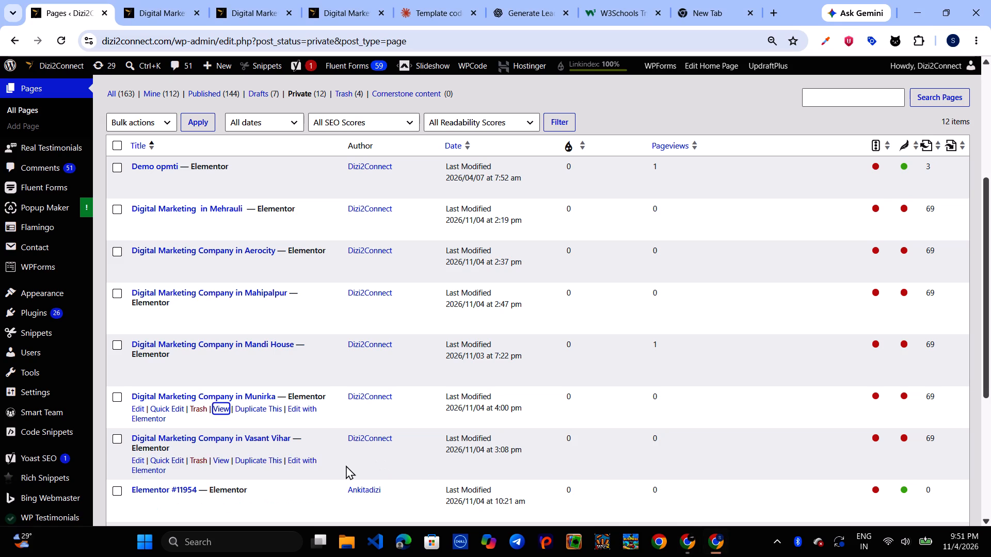
left_click(163, 407)
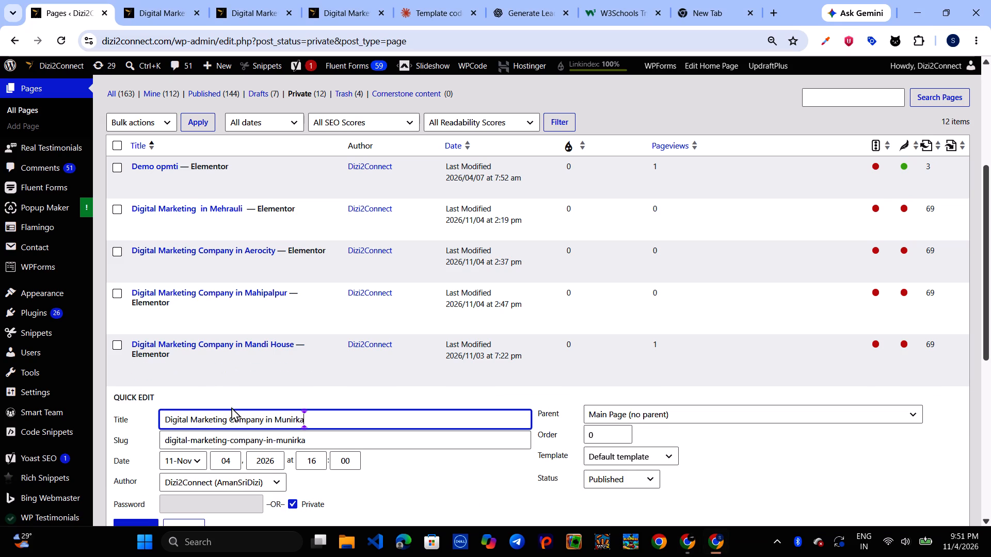
triple_click(234, 419)
key("ctrl+c")
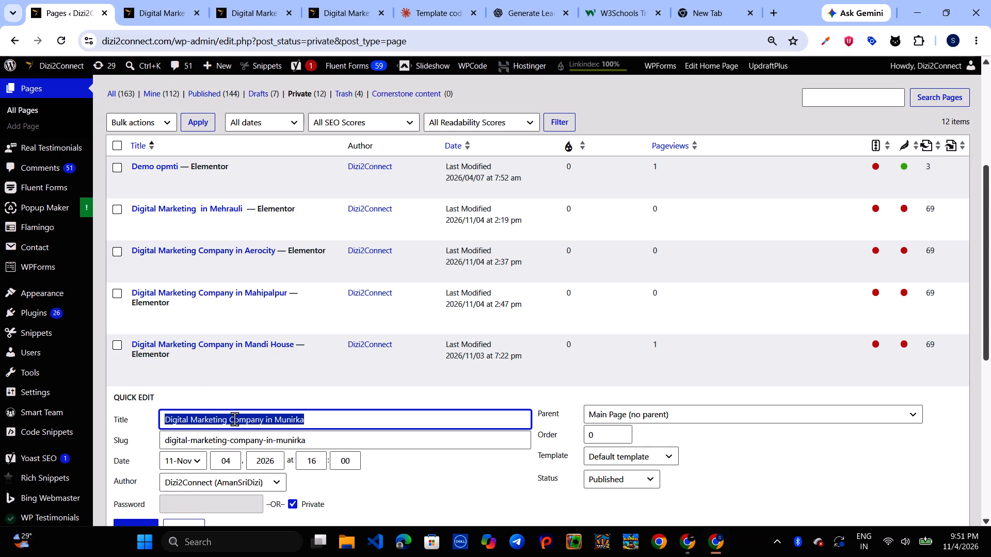
scroll(267, 447, "down", 1)
left_click(198, 473)
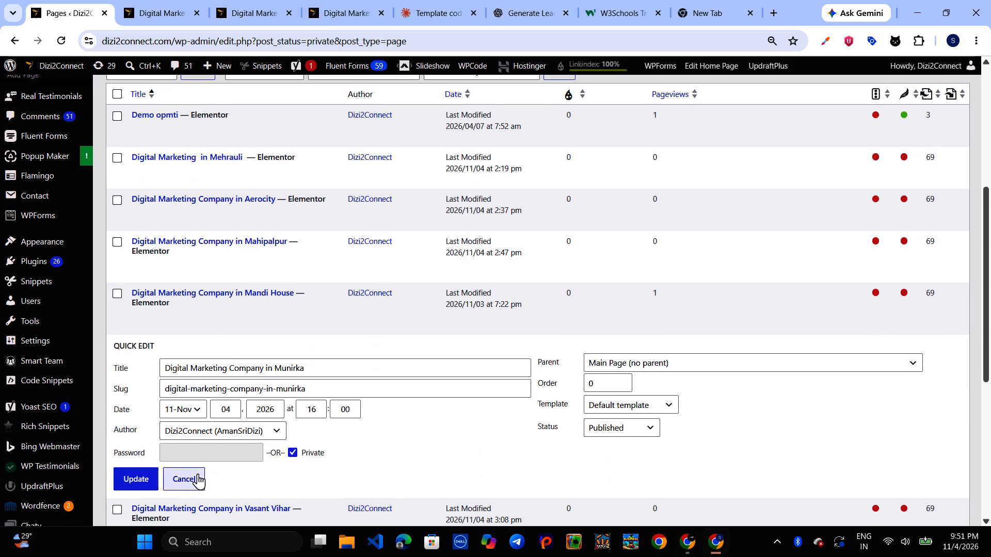
left_click(726, 539)
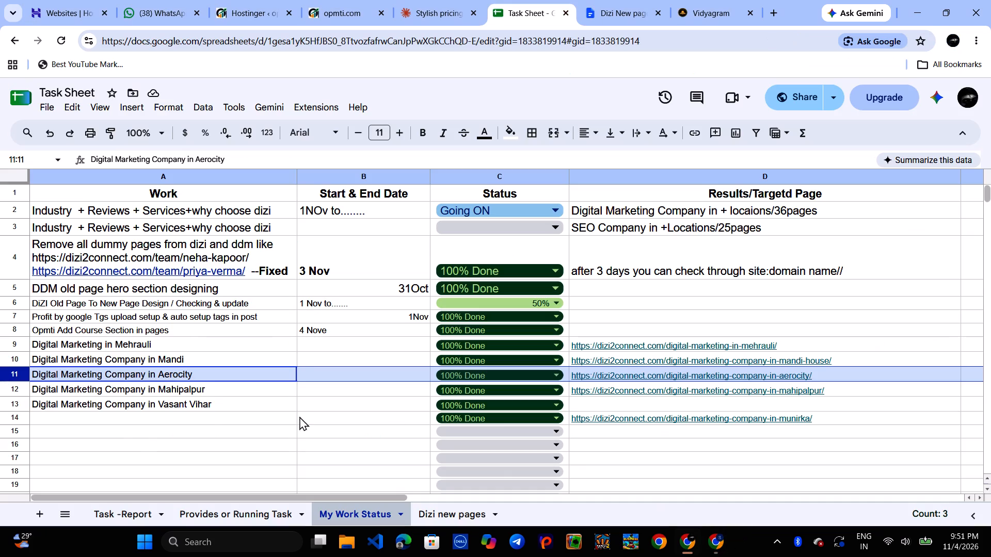
left_click(63, 415)
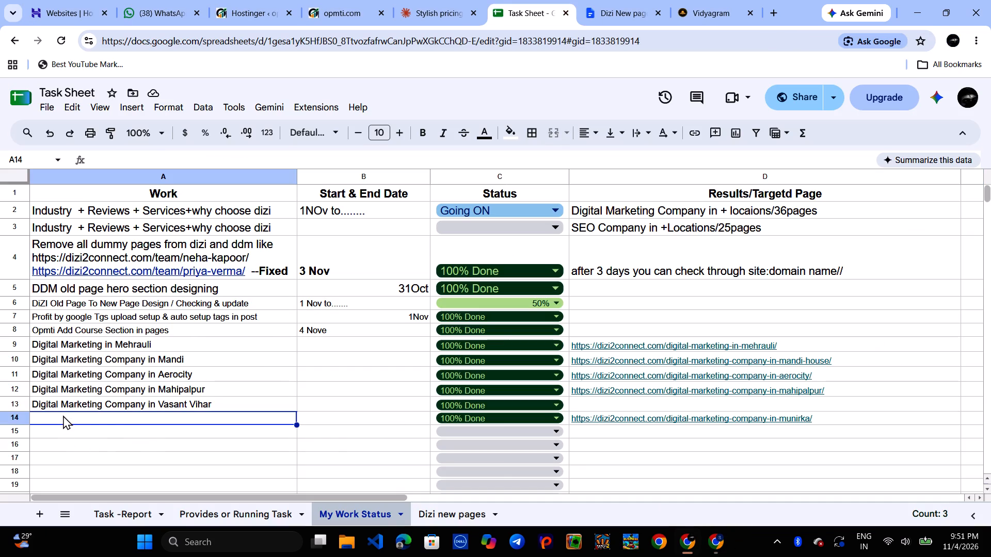
key("ctrl+v")
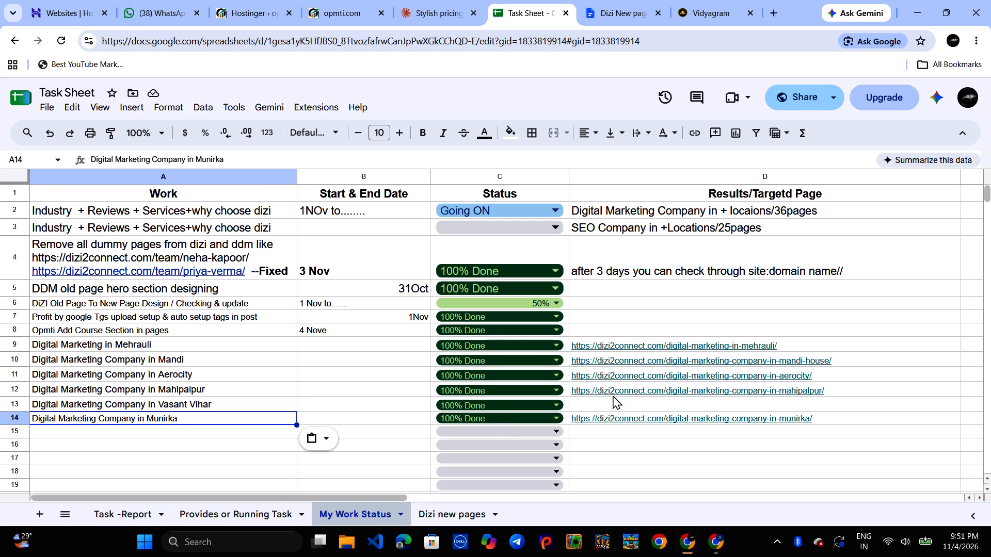
Copy the link address of the private Vasant Vihar page into cell D13 of the Task Sheet.
left_click(711, 548)
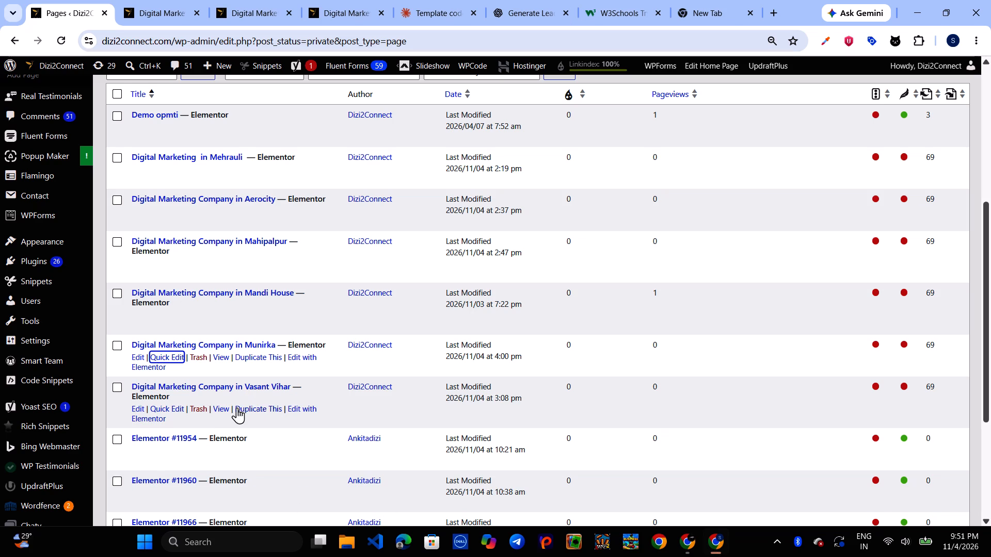
right_click(225, 407)
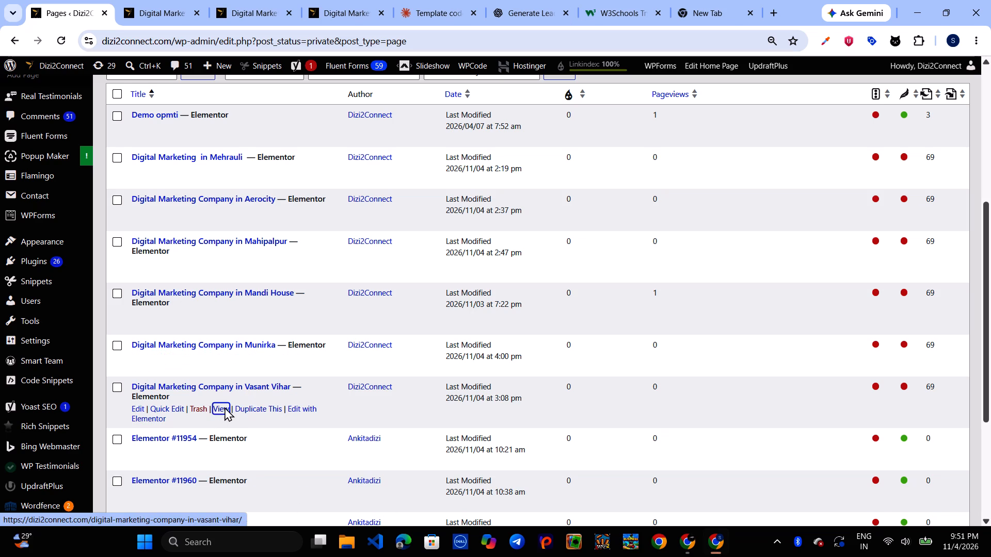
left_click(293, 356)
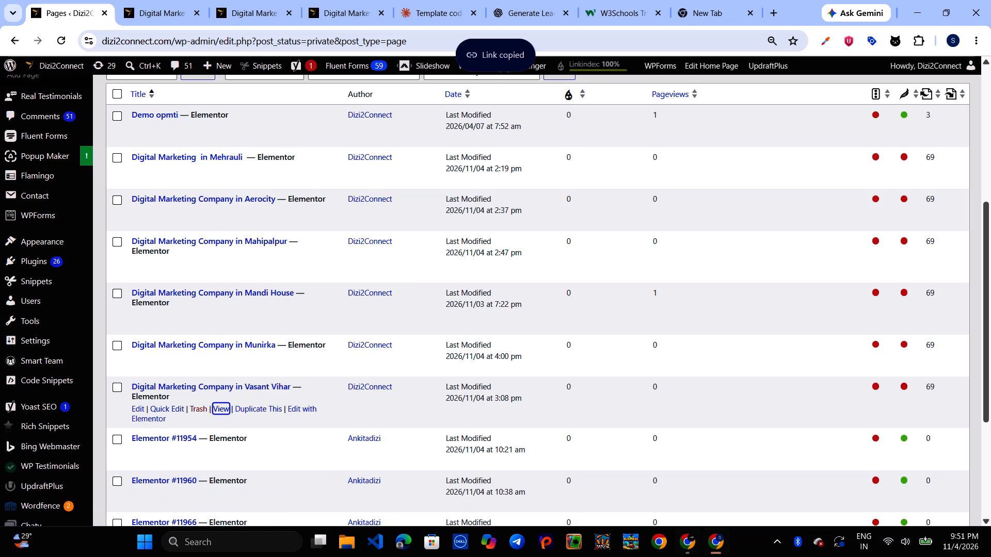
left_click(689, 549)
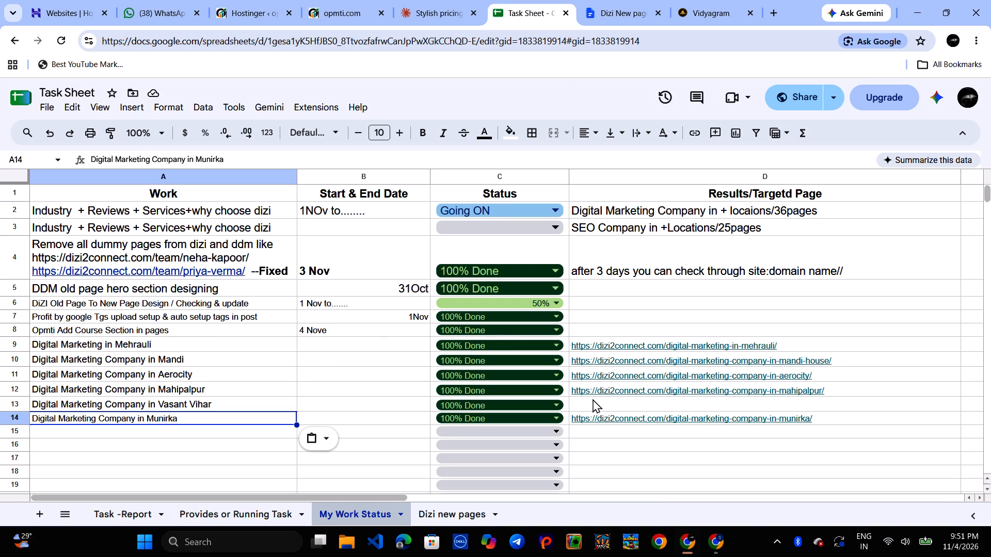
left_click(593, 399)
key("ctrl+v")
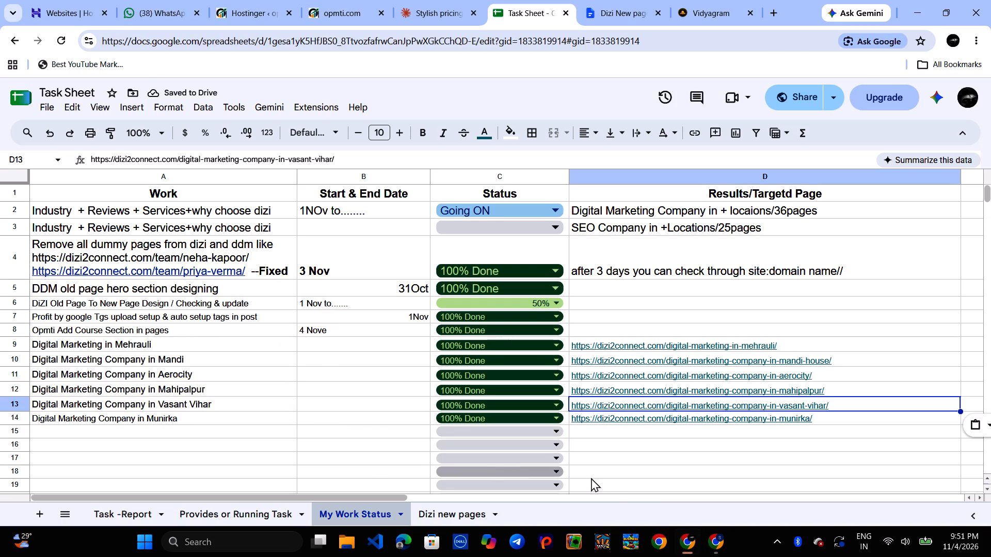
left_click(611, 487)
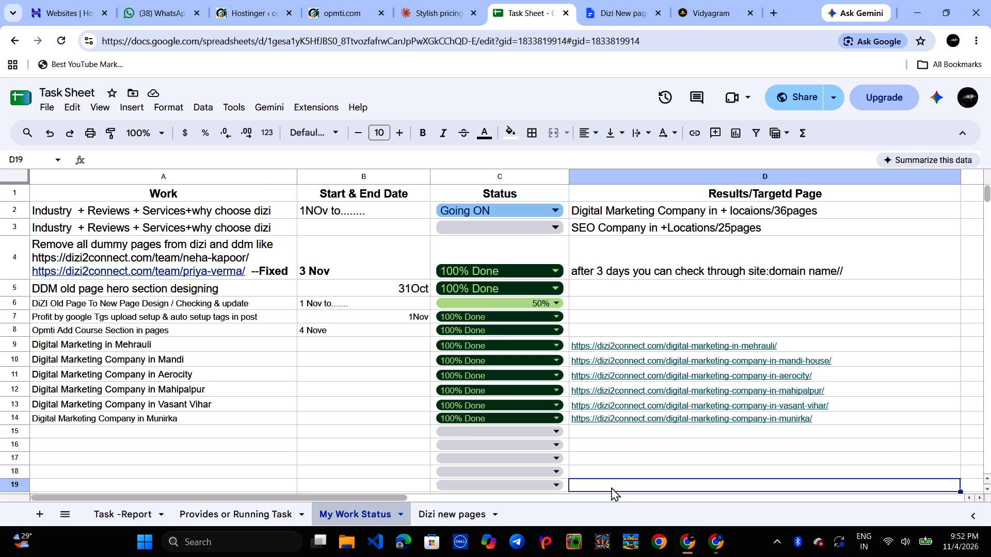
Set the status of the Digital Marketing Company locations task in row 2 to 100% Done.
left_click(523, 209)
left_click(486, 232)
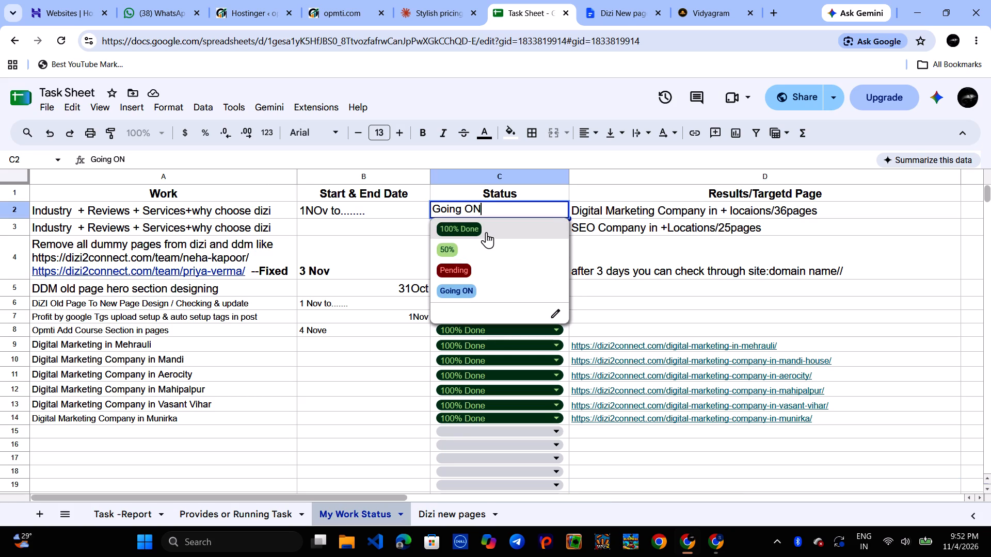
left_click(342, 473)
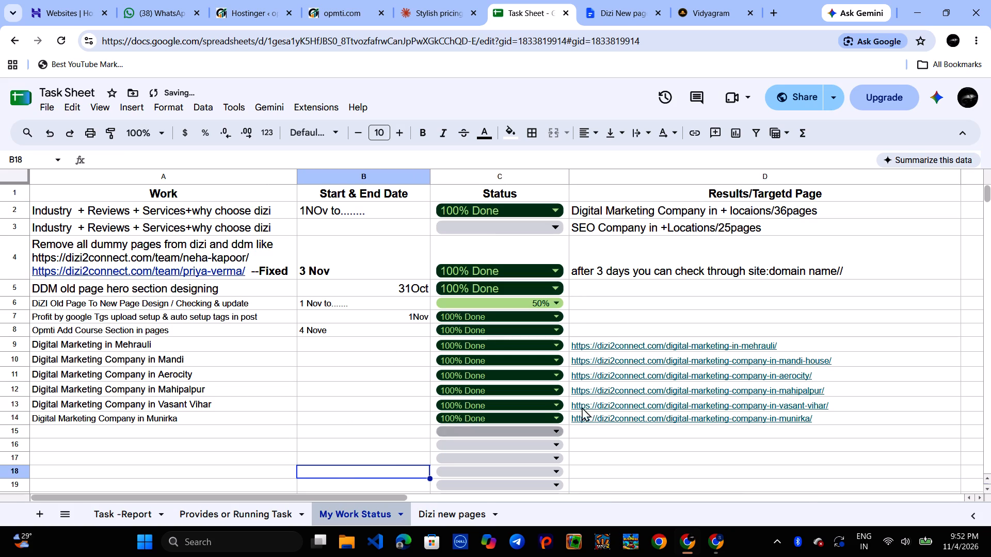
left_click(805, 484)
Set the status of the SEO Company locations task in row 3 to Going ON.
scroll(805, 484, "down", 1)
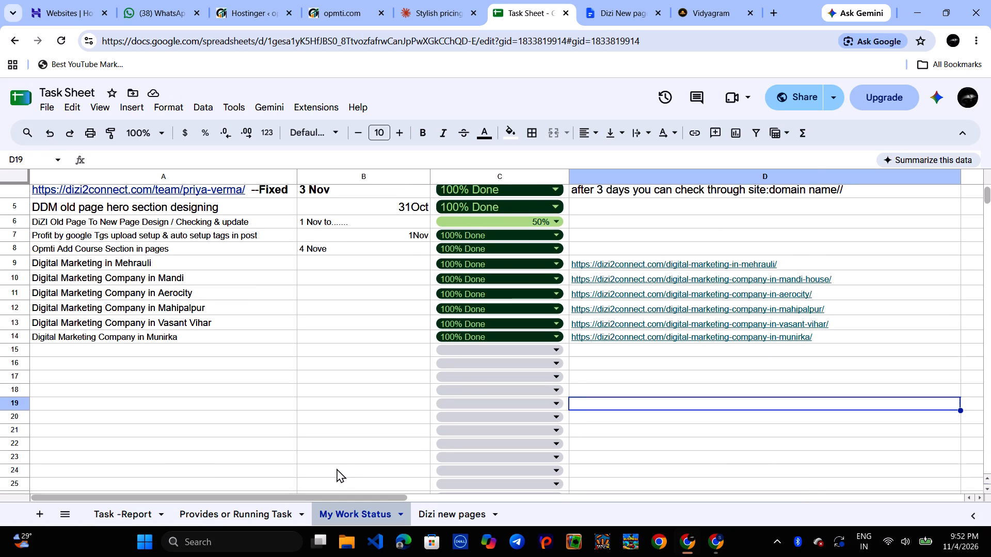
scroll(337, 468, "up", 1)
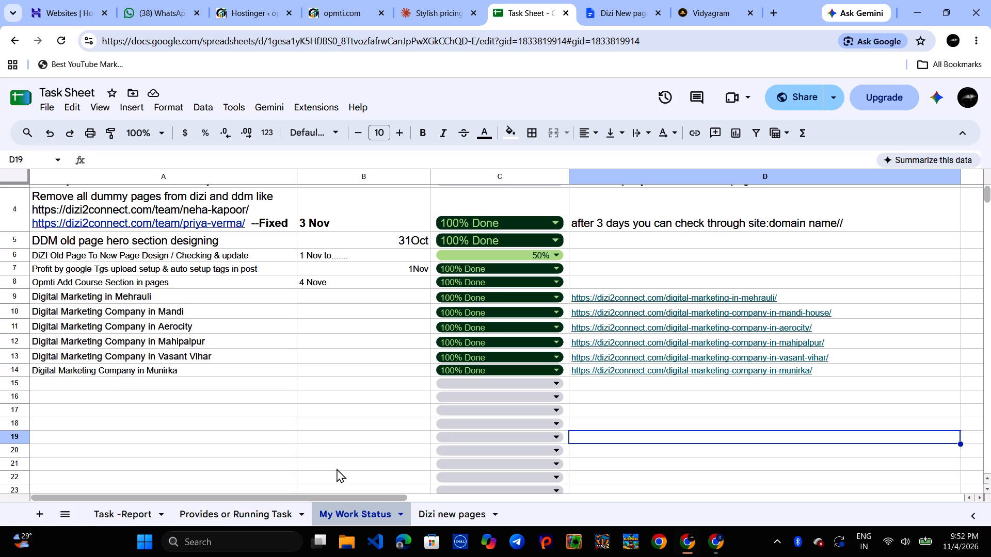
scroll(337, 468, "up", 1)
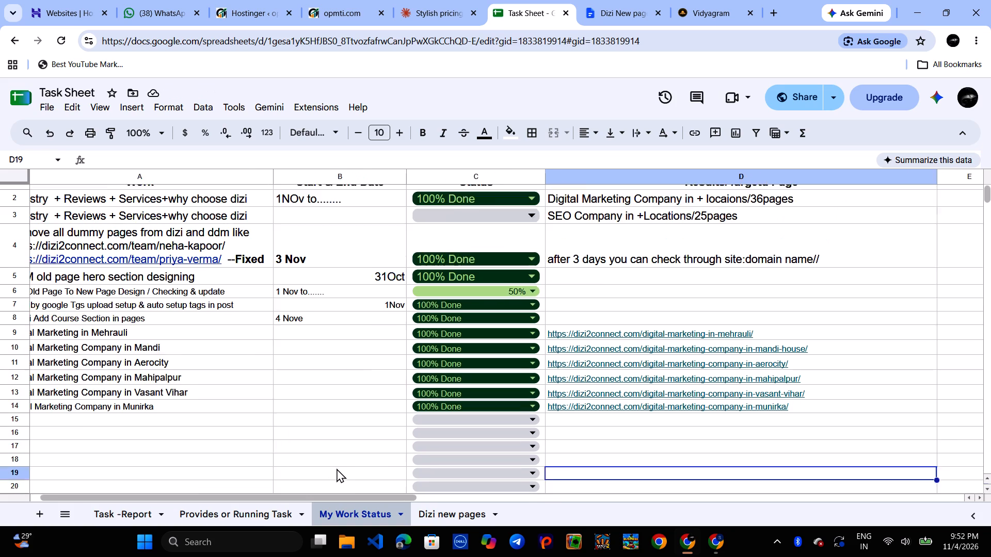
scroll(337, 468, "up", 1)
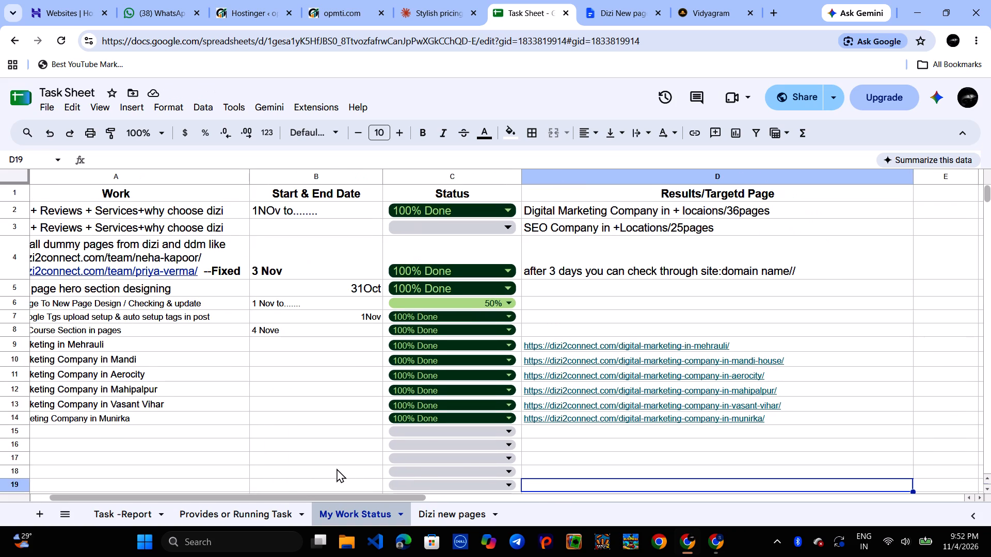
scroll(337, 468, "right", 1)
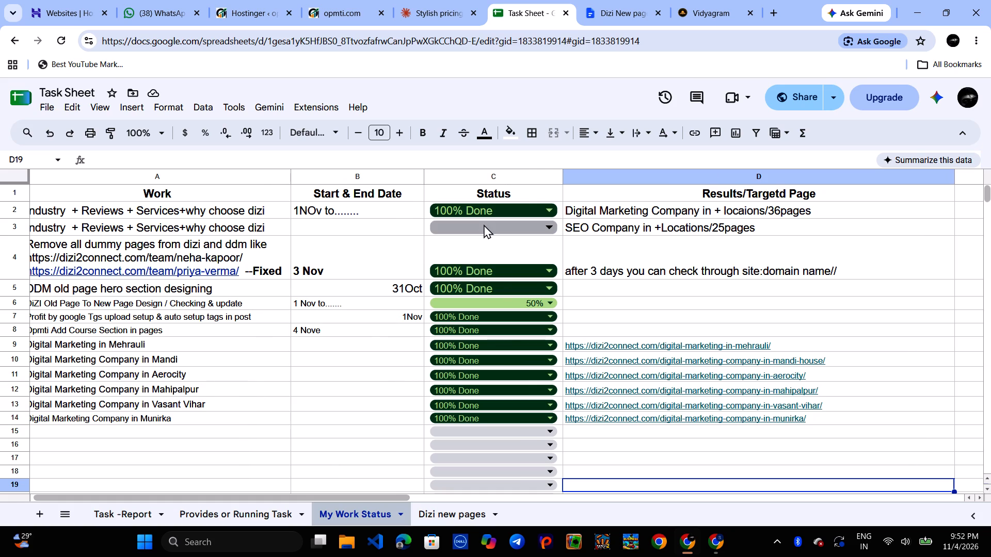
left_click(484, 224)
left_click(449, 308)
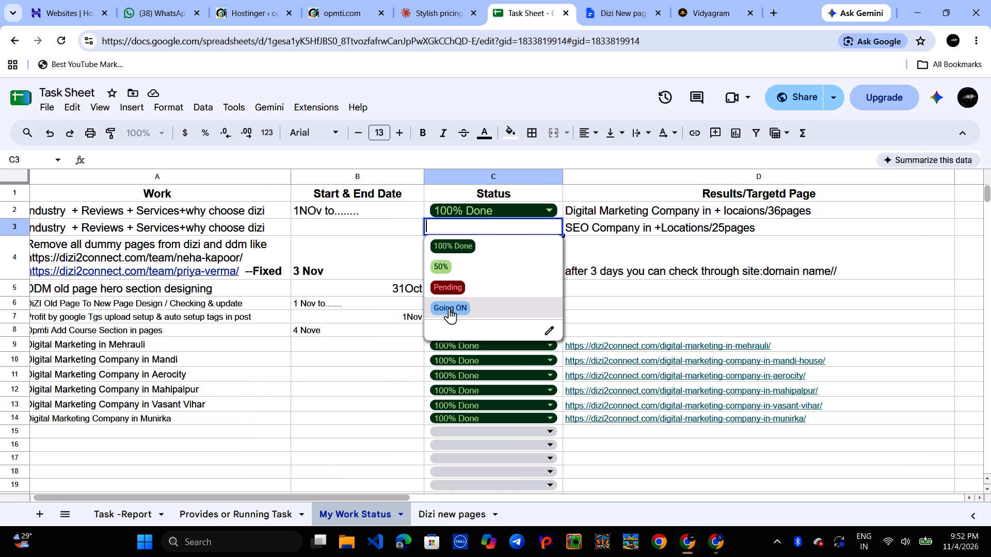
left_click(335, 401)
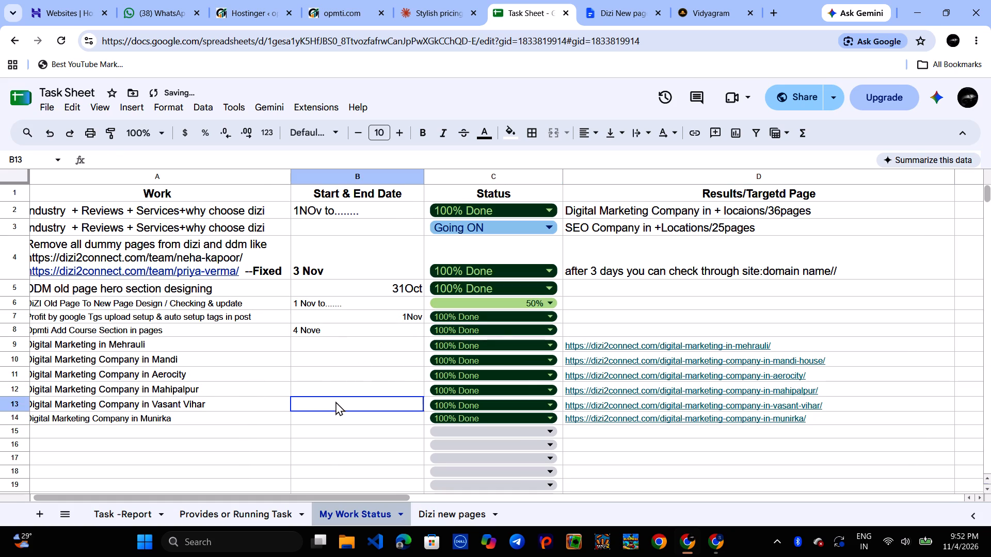
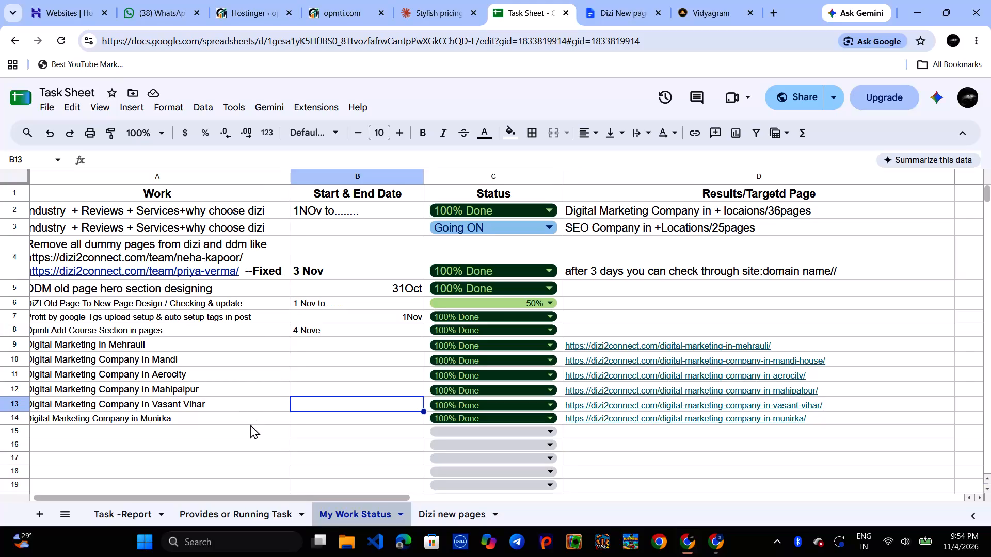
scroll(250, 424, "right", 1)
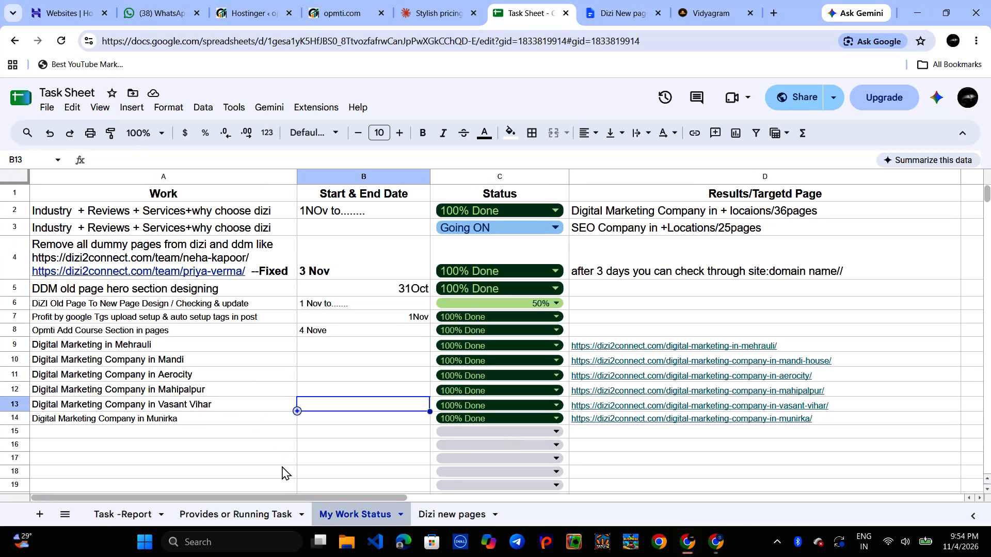